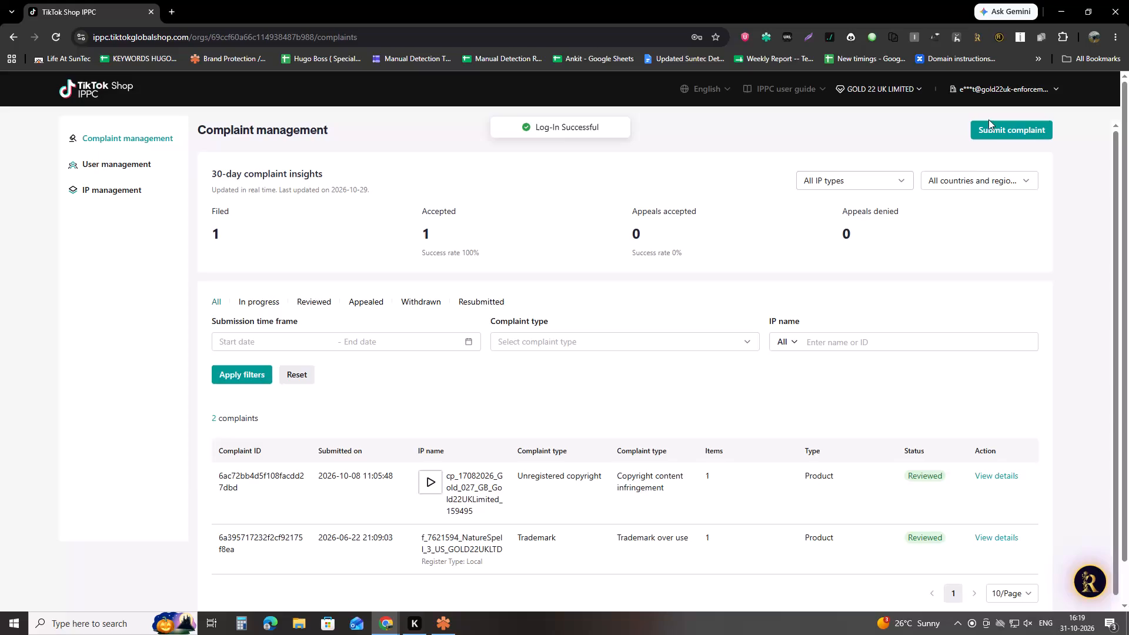
click(987, 136)
click(301, 258)
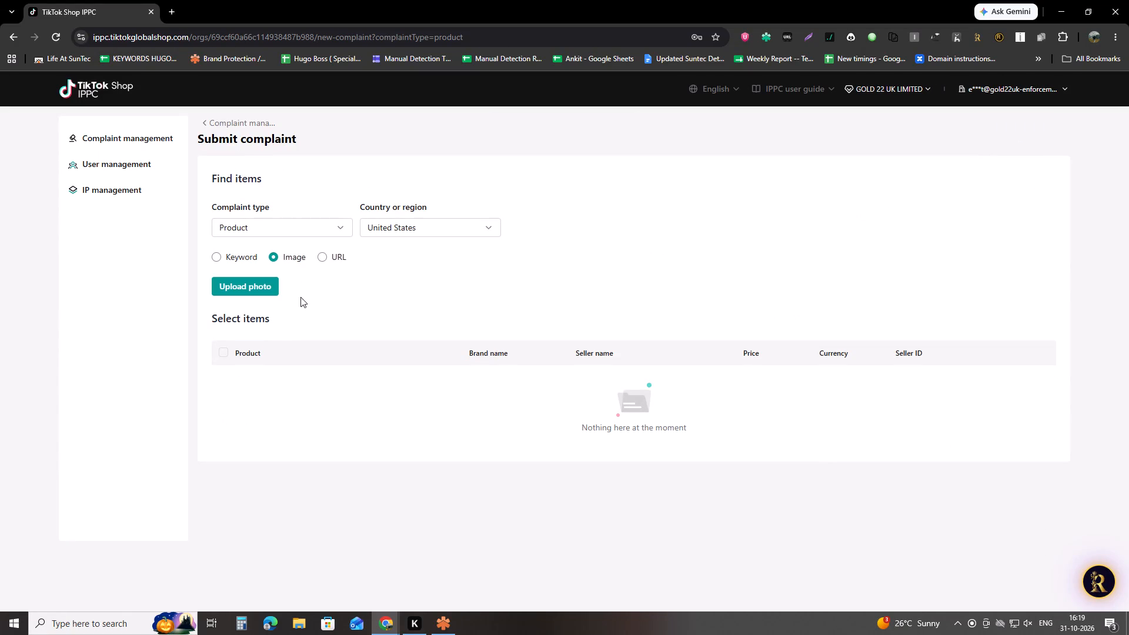
click(265, 280)
scroll(223, 236, down, 3)
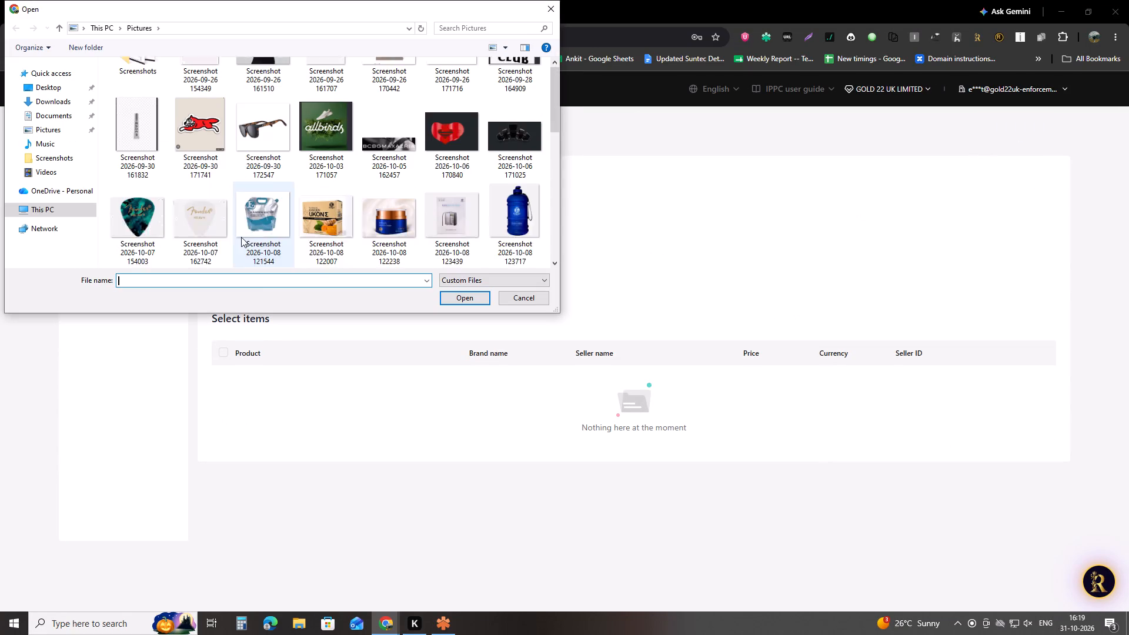
scroll(241, 237, down, 15)
click(259, 205)
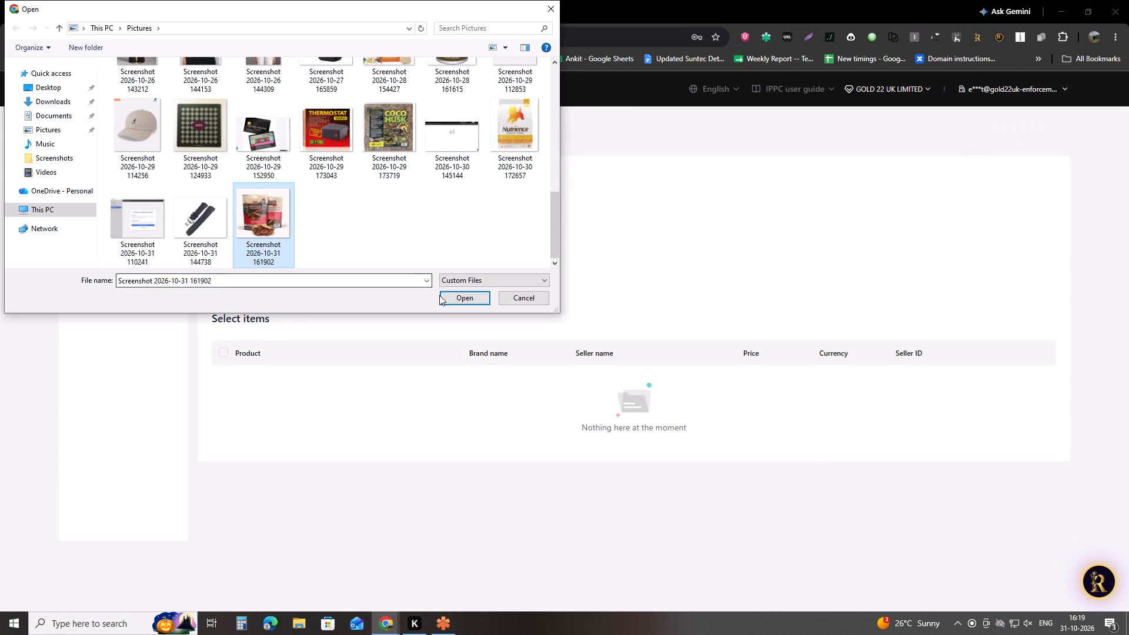
click(439, 295)
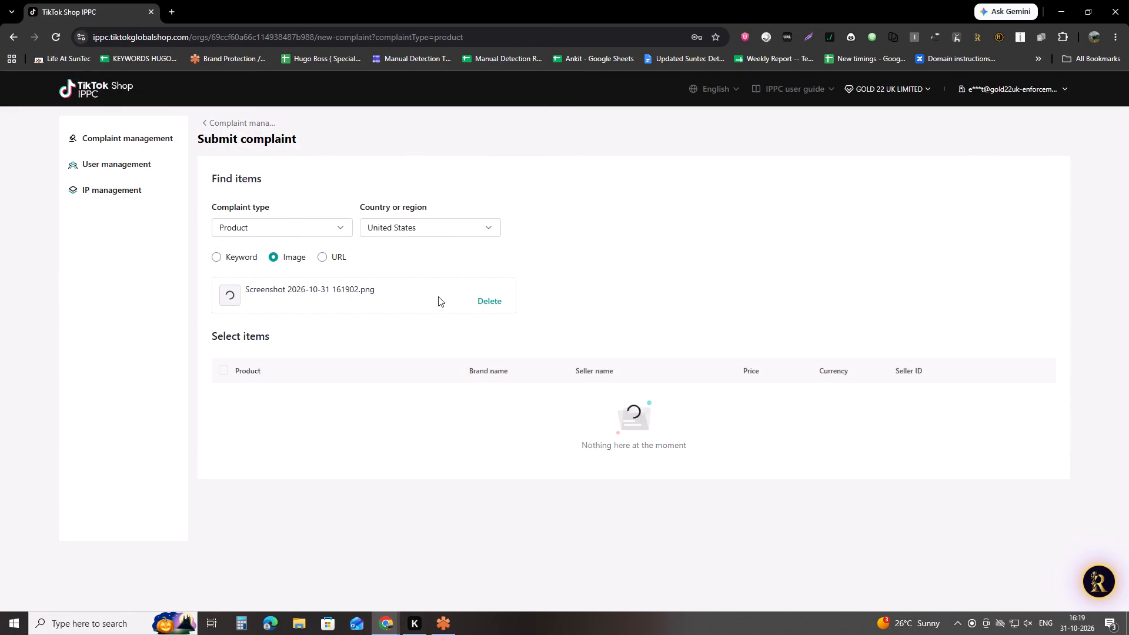
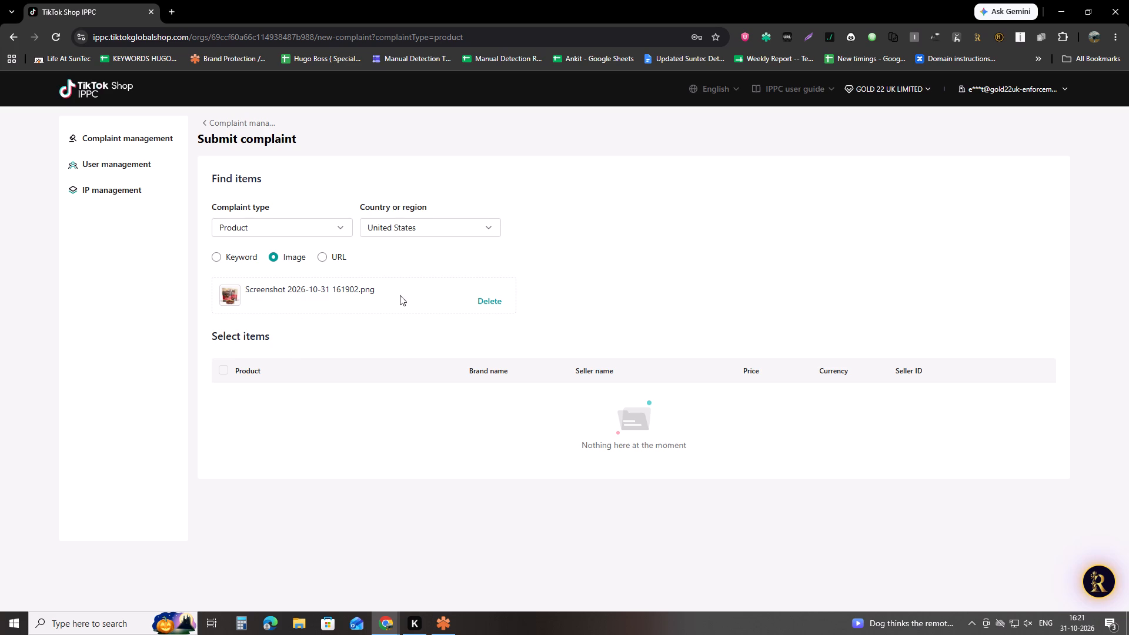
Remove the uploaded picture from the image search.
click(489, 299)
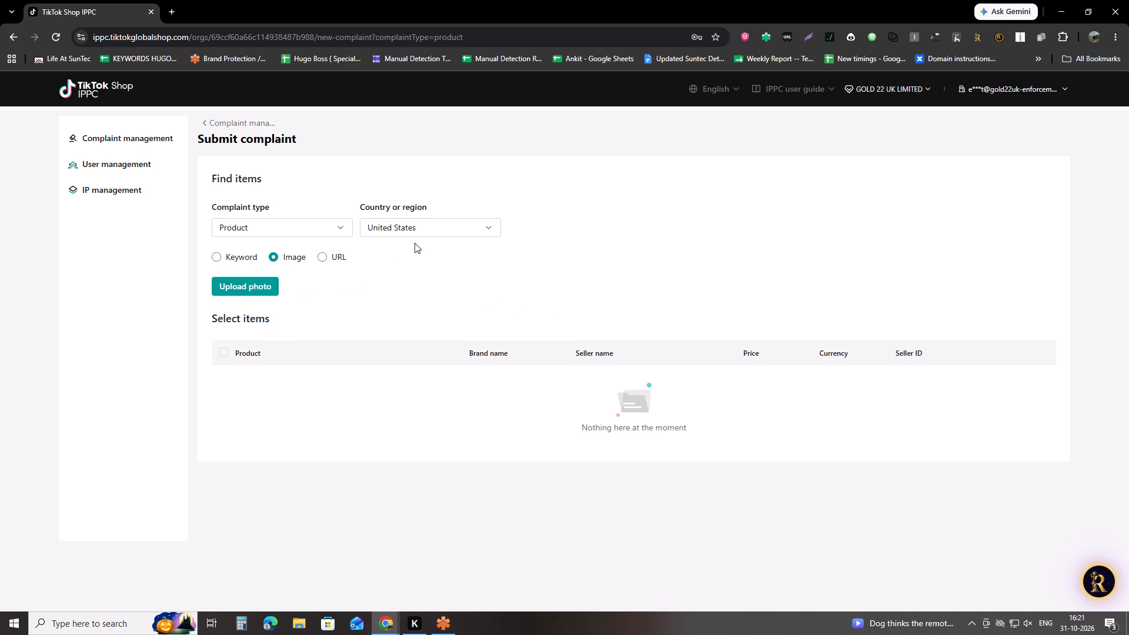
Copy the customer name Rolf C Hagen Inc (Zoe) from the calendar sheet and filter the Tuinet brand records by that customer.
key(alt+Tab)
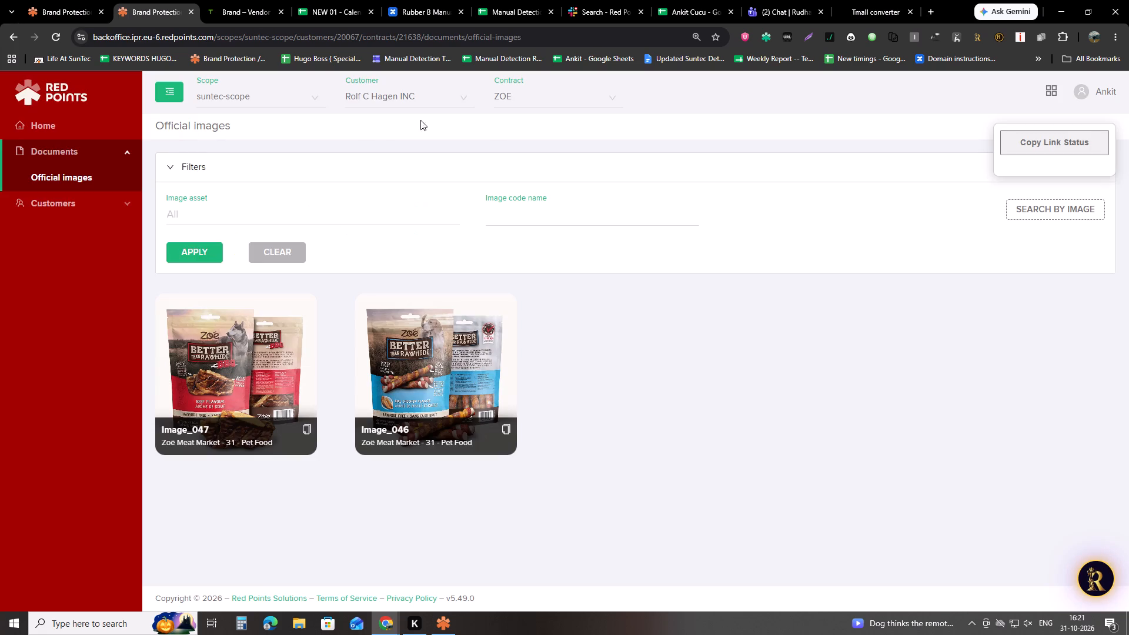
alt+click(419, 103)
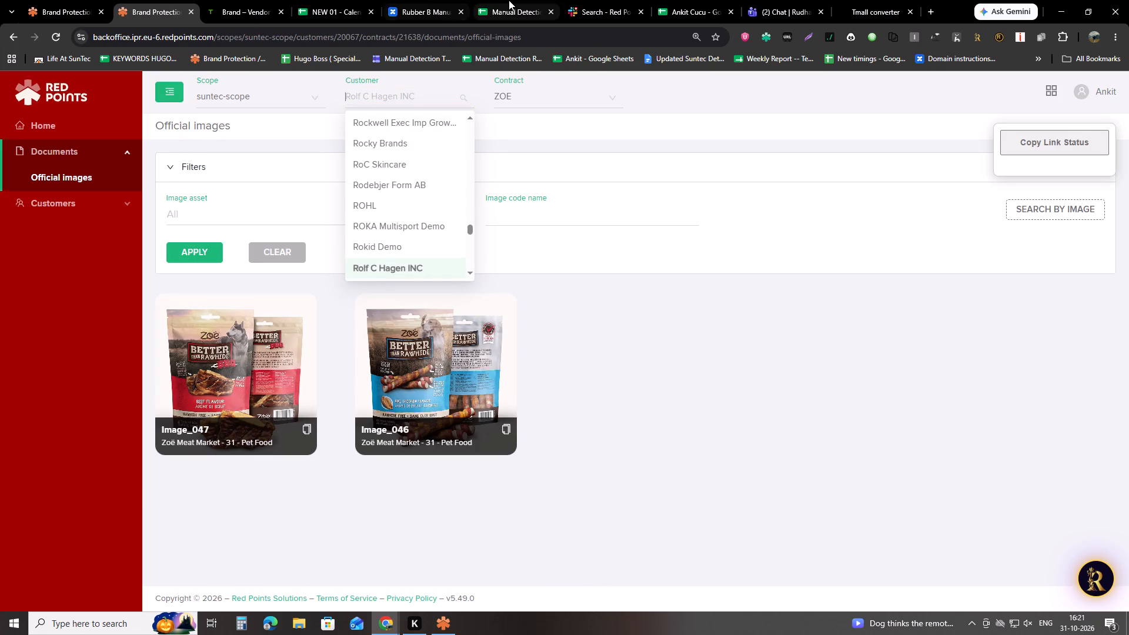
click(509, 0)
click(360, 0)
click(348, 517)
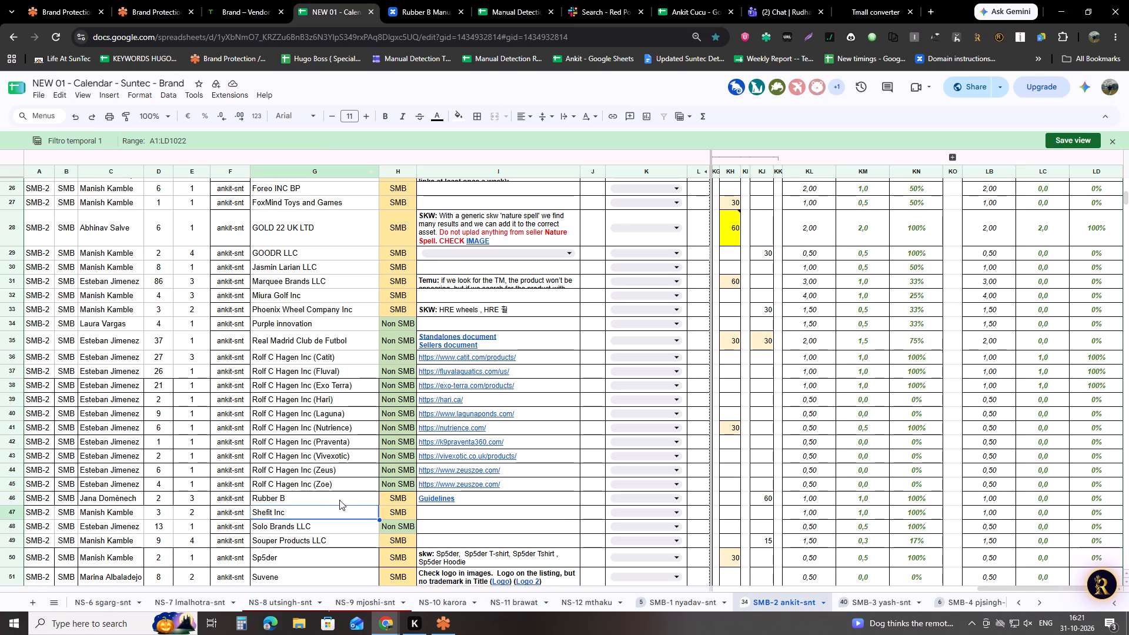
click(329, 488)
key(ctrl+c)
click(237, 0)
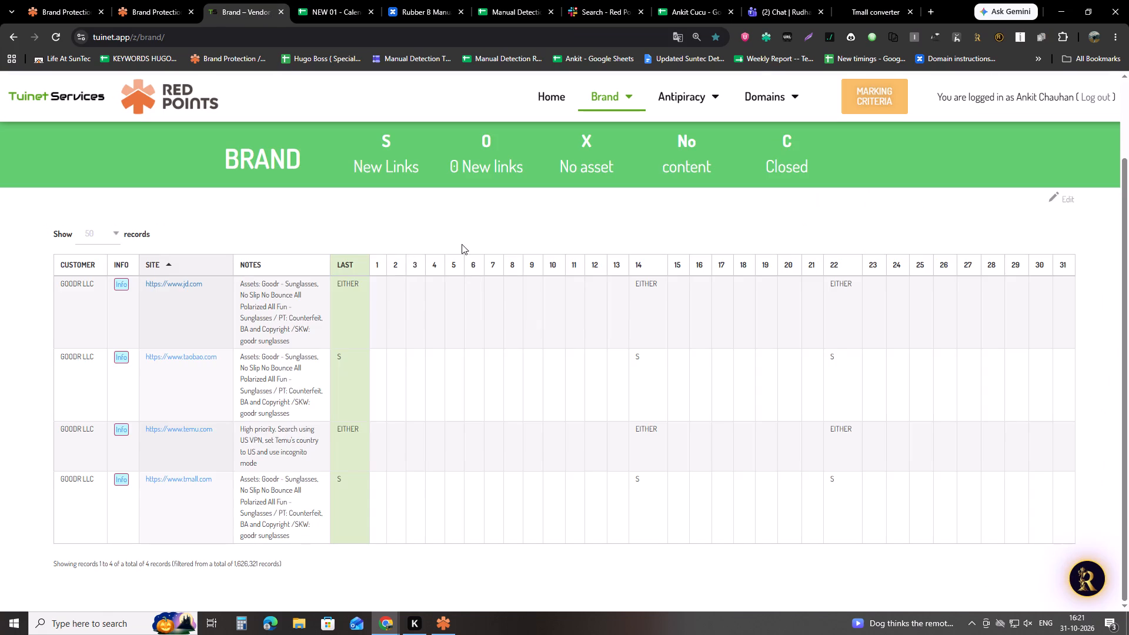
scroll(459, 243, up, 5)
click(440, 233)
key(ctrl+v)
key(ctrl+v)
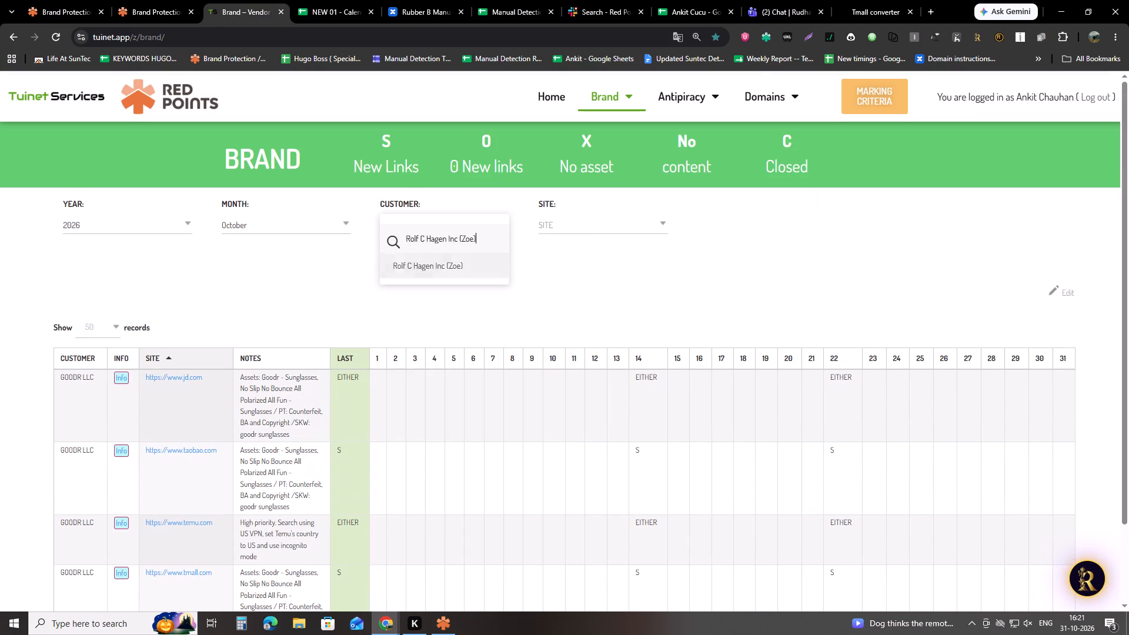
key(Return)
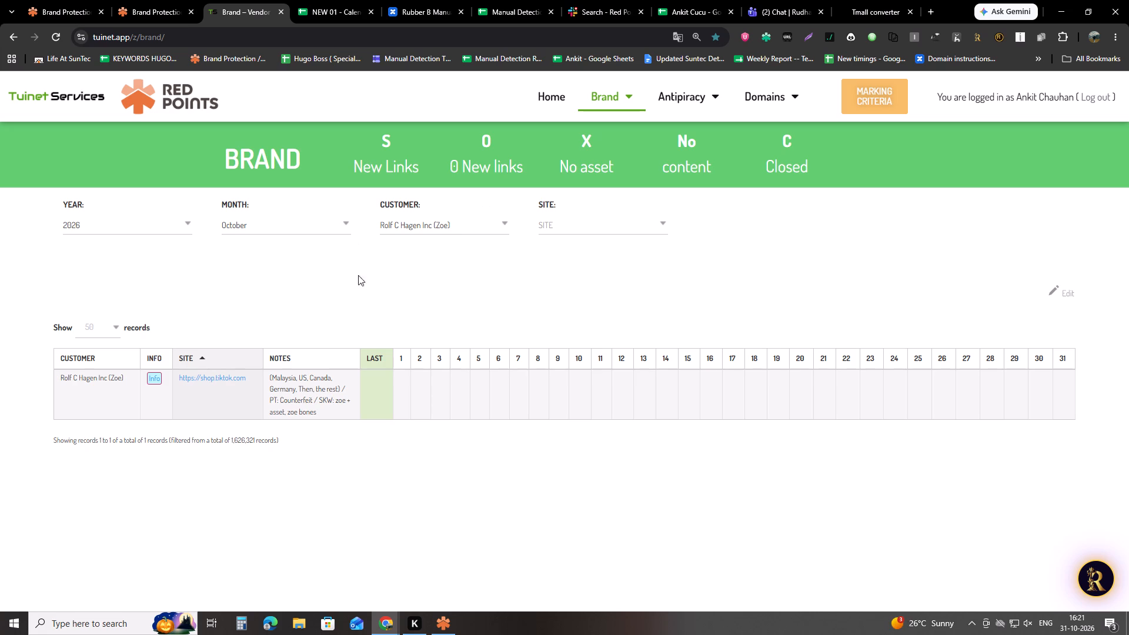
click(378, 291)
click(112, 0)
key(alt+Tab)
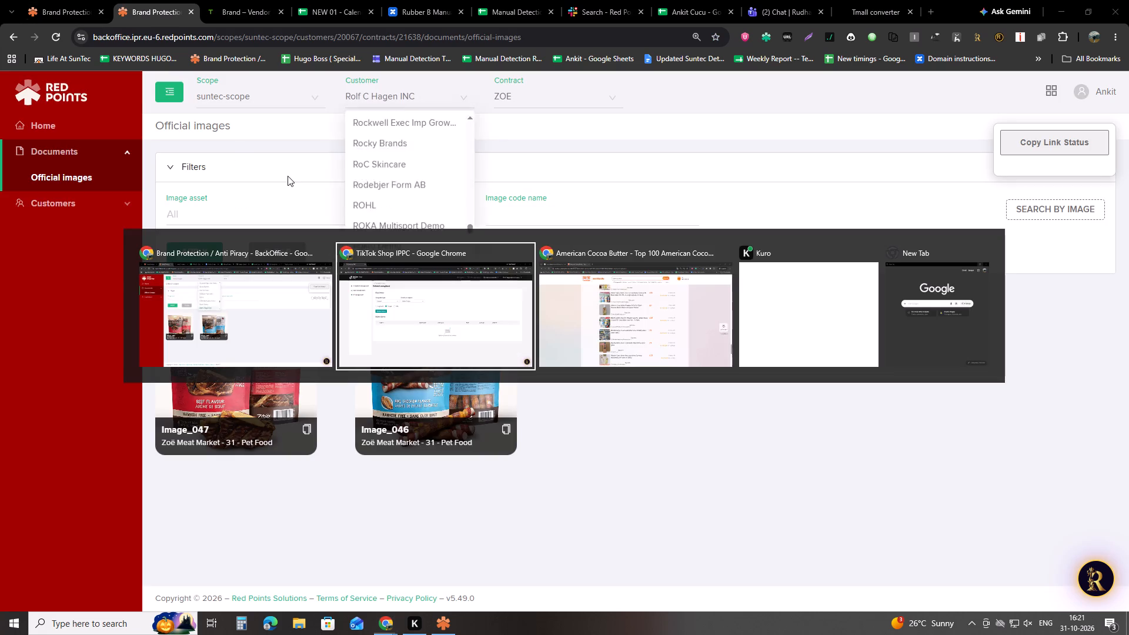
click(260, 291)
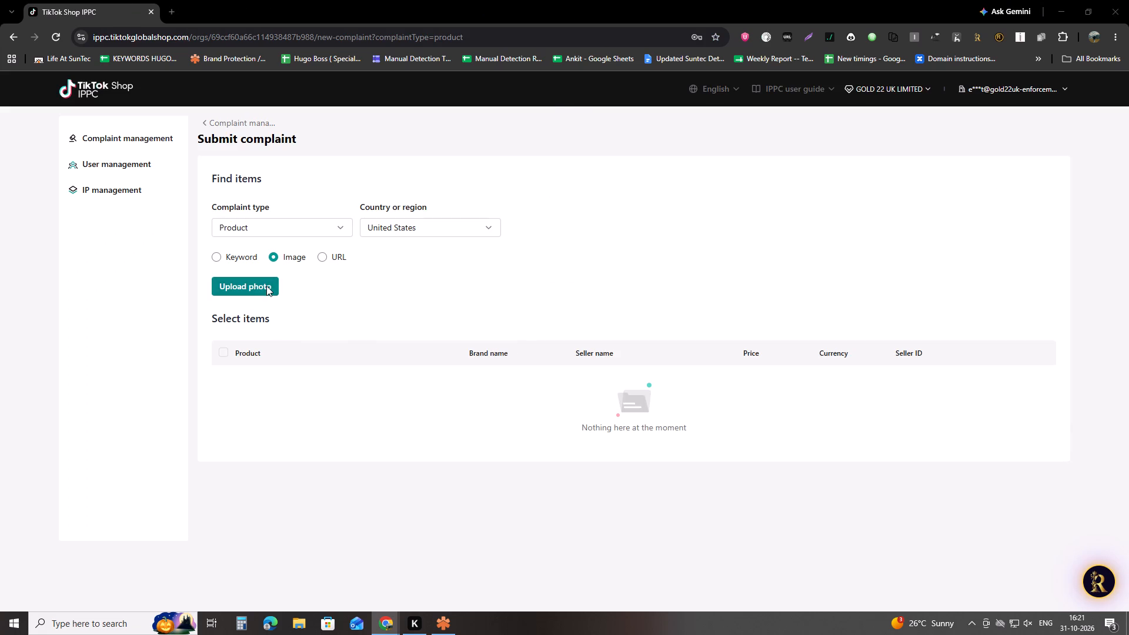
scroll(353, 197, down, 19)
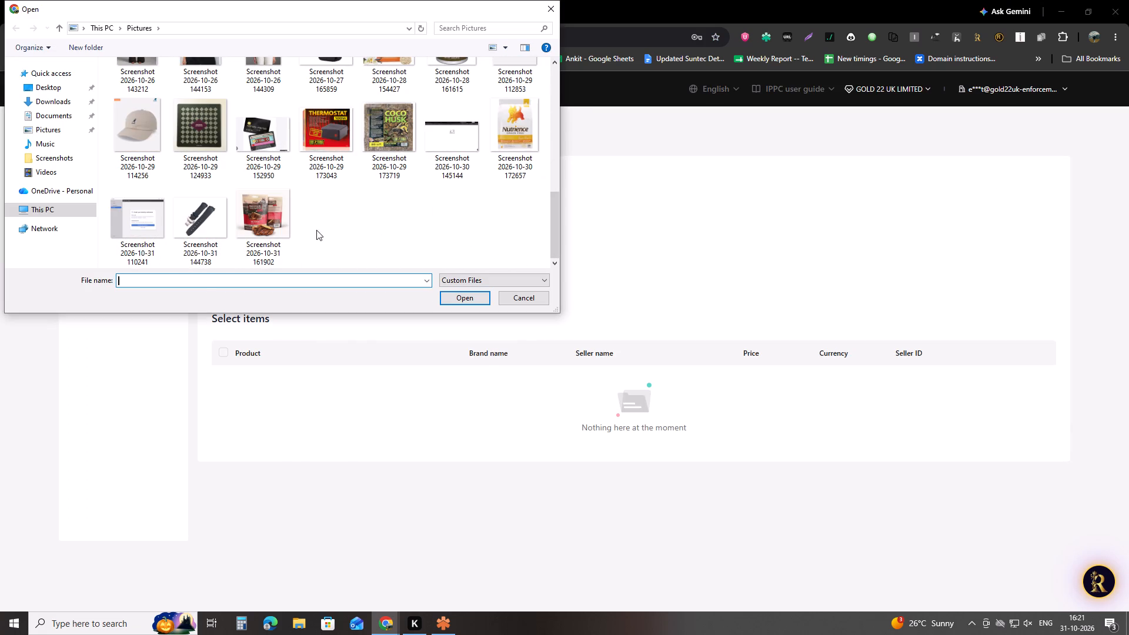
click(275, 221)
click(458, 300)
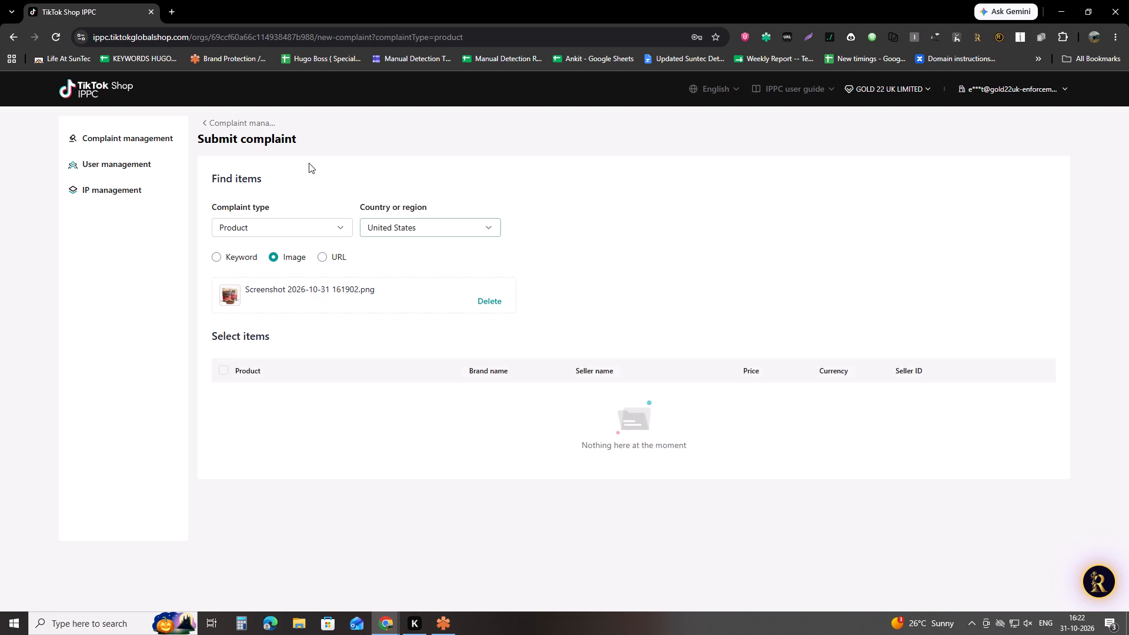
Check the customer's site notes in Tuinet and set the complaint's country or region to Malaysia.
key(alt+Tab)
click(221, 0)
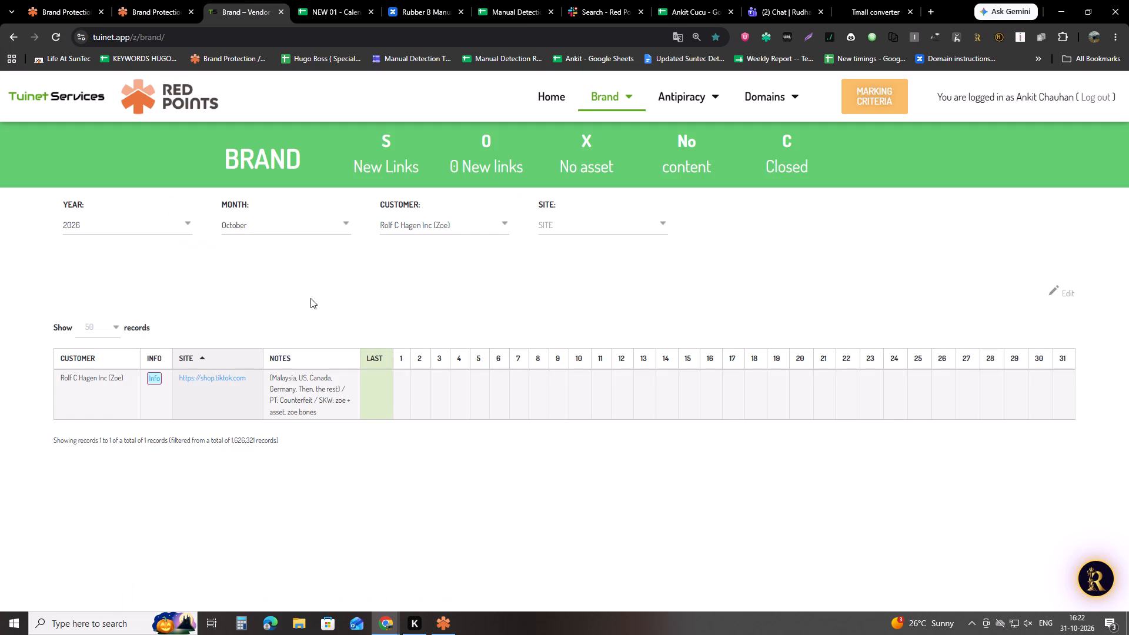
key(alt+Tab)
click(386, 233)
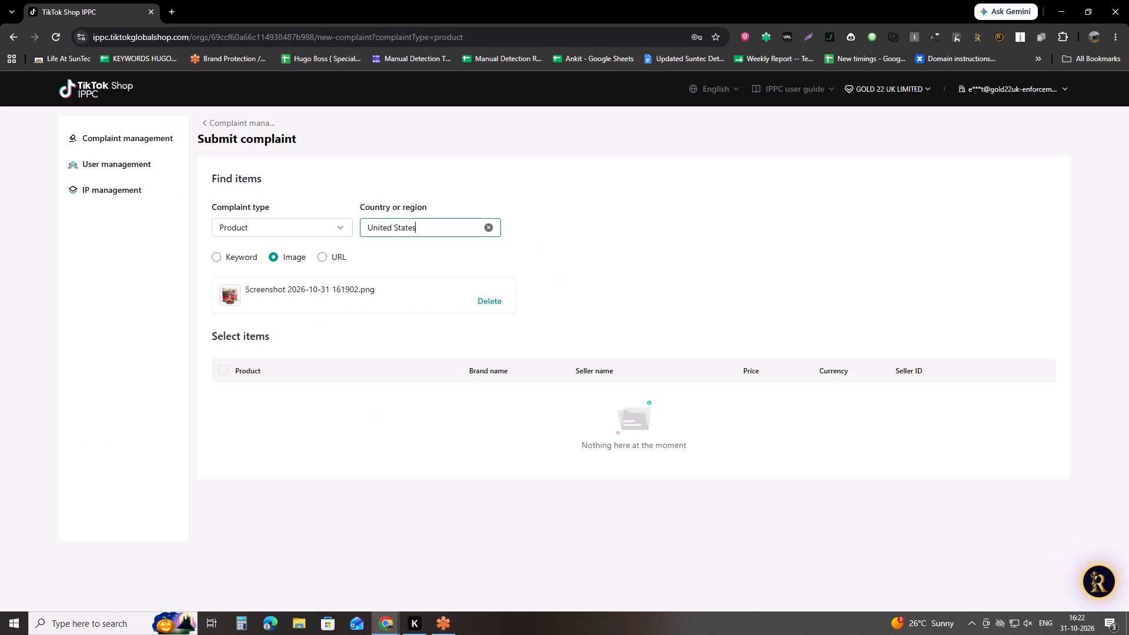
scroll(425, 335, up, 19)
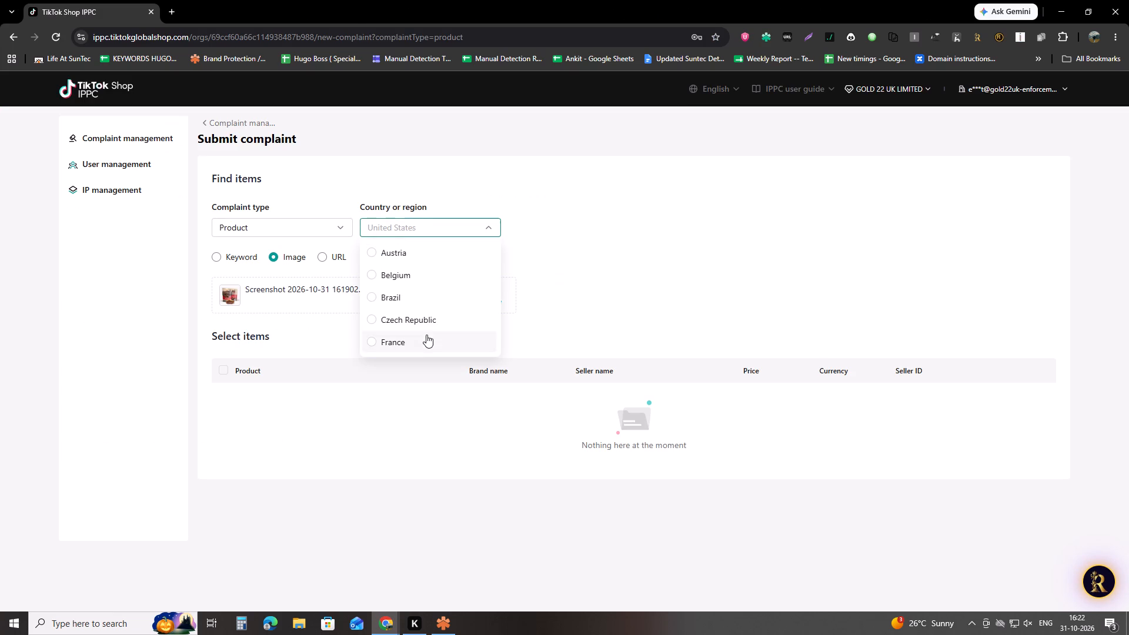
scroll(426, 335, up, 7)
scroll(417, 316, down, 2)
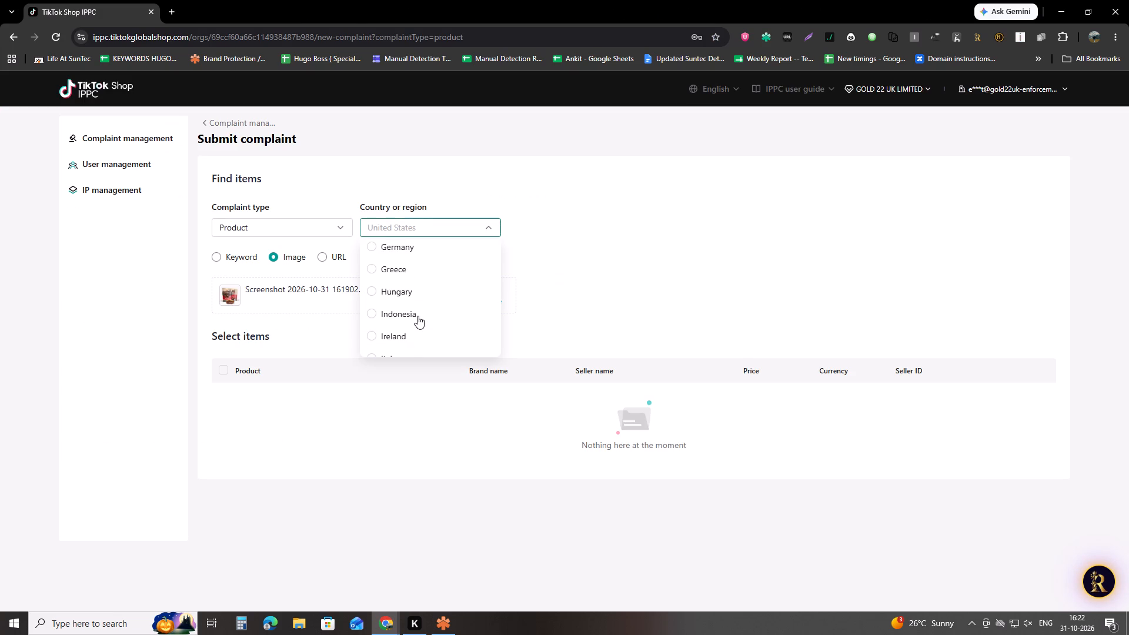
scroll(417, 316, up, 1)
scroll(419, 320, down, 2)
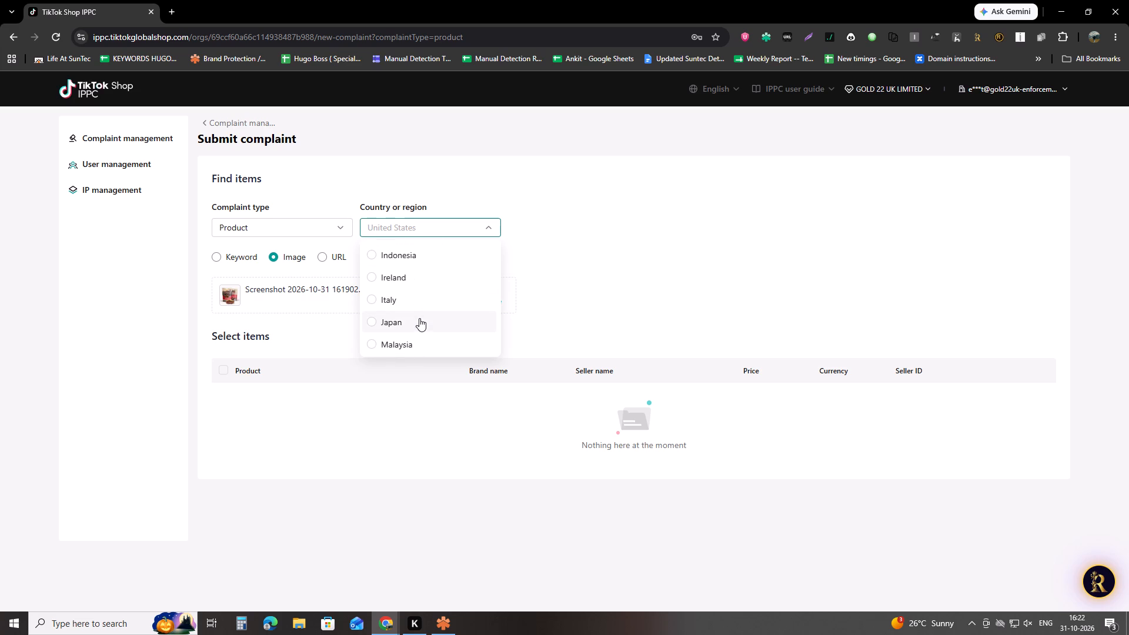
click(423, 343)
click(499, 302)
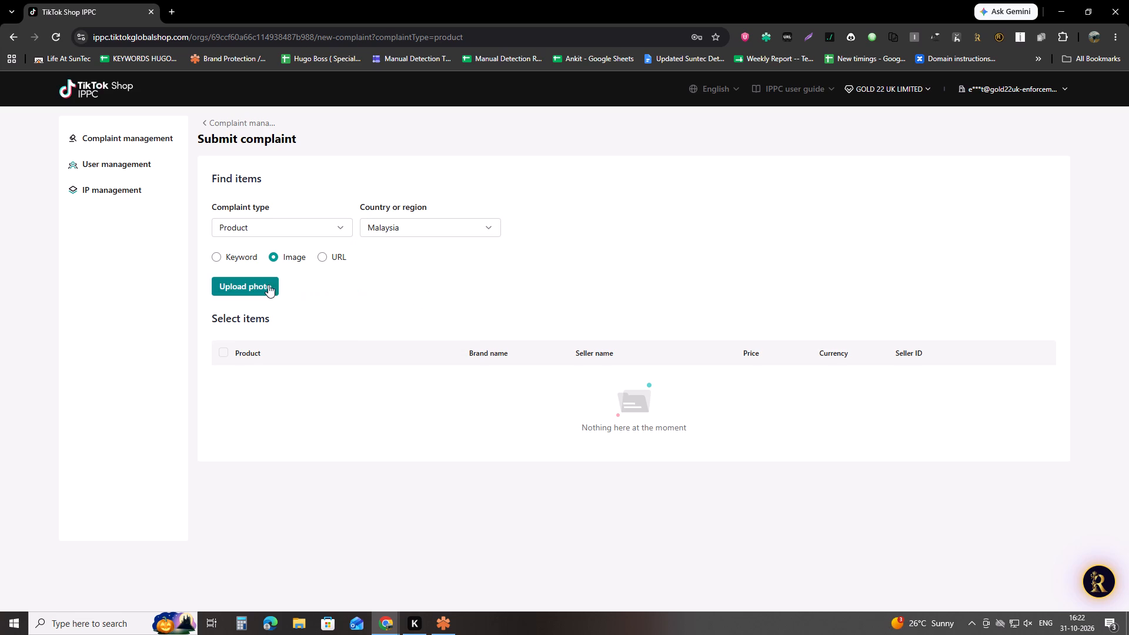
click(268, 285)
scroll(335, 141, down, 15)
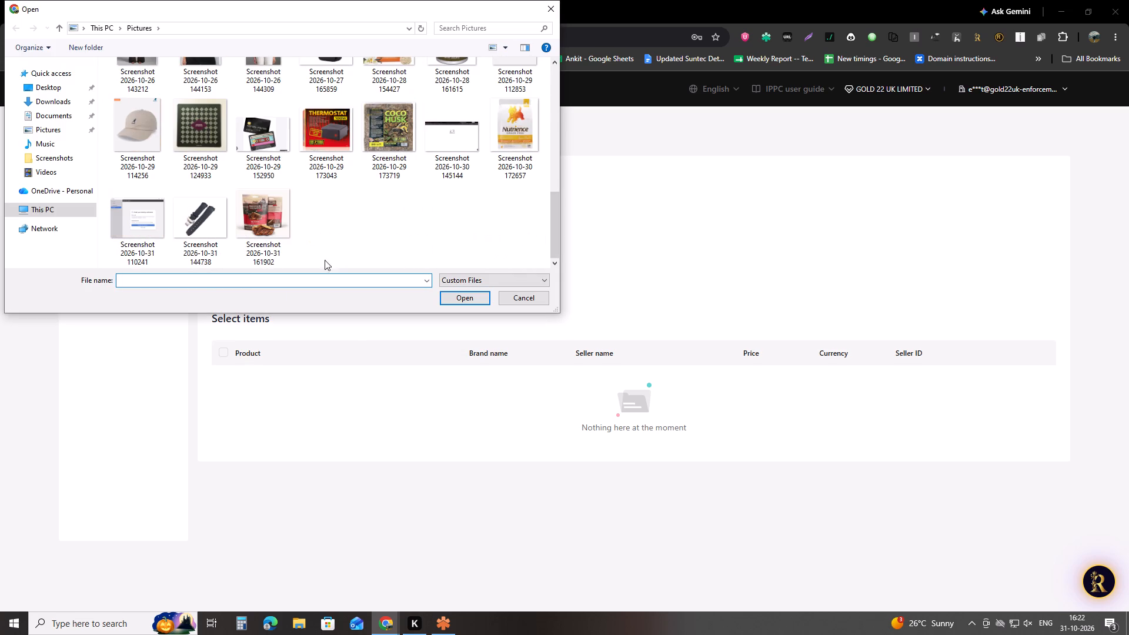
scroll(268, 215, down, 5)
click(266, 223)
click(466, 298)
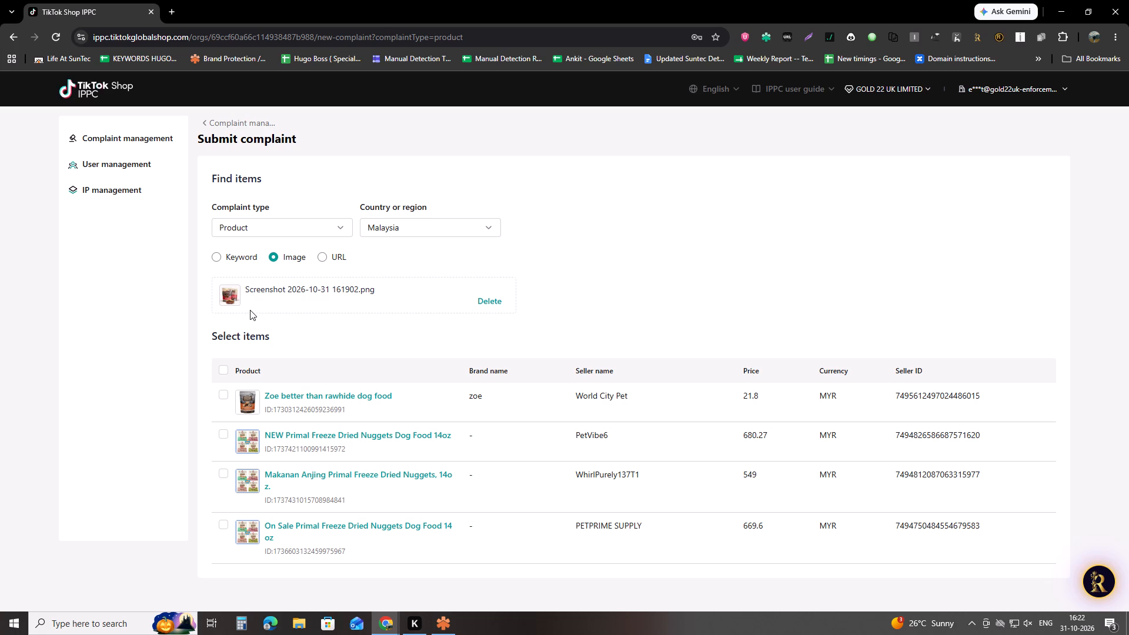
Compare the picture of the "Zoe better than rawhide dog food" listing with official image Image_047 in the Red Points BackOffice.
click(251, 397)
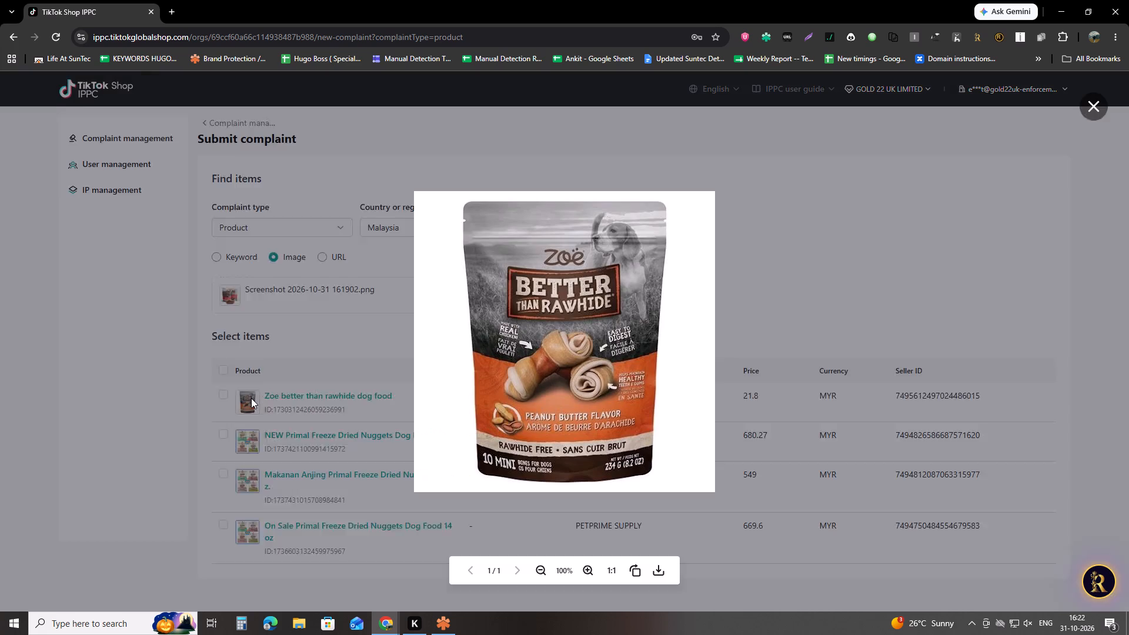
key(alt+Tab)
click(181, 0)
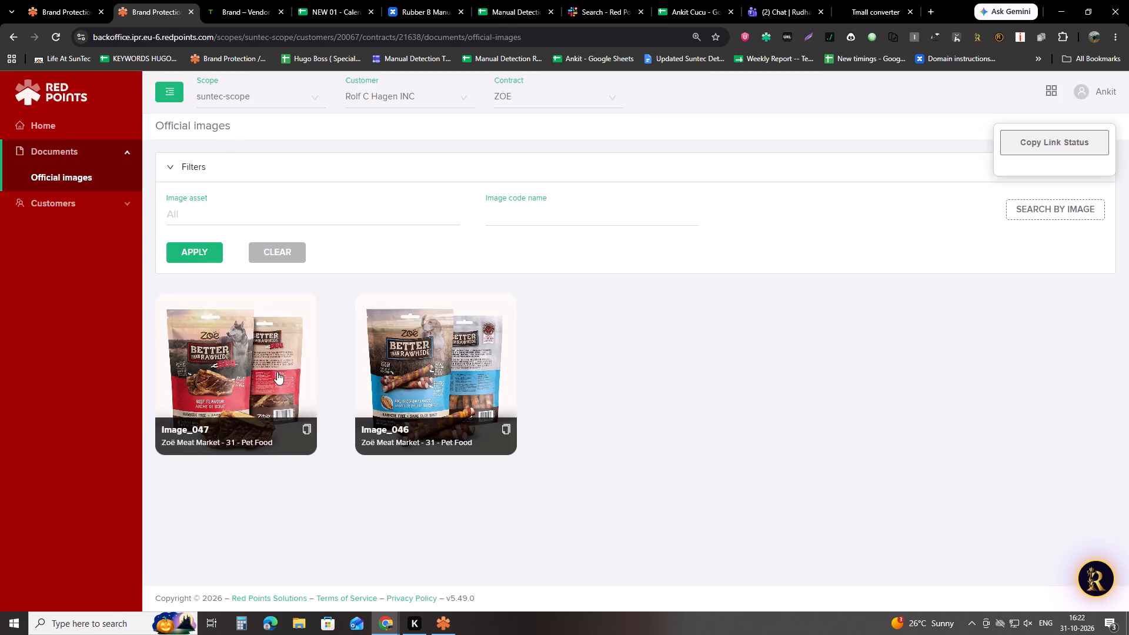
click(269, 403)
key(alt+Tab)
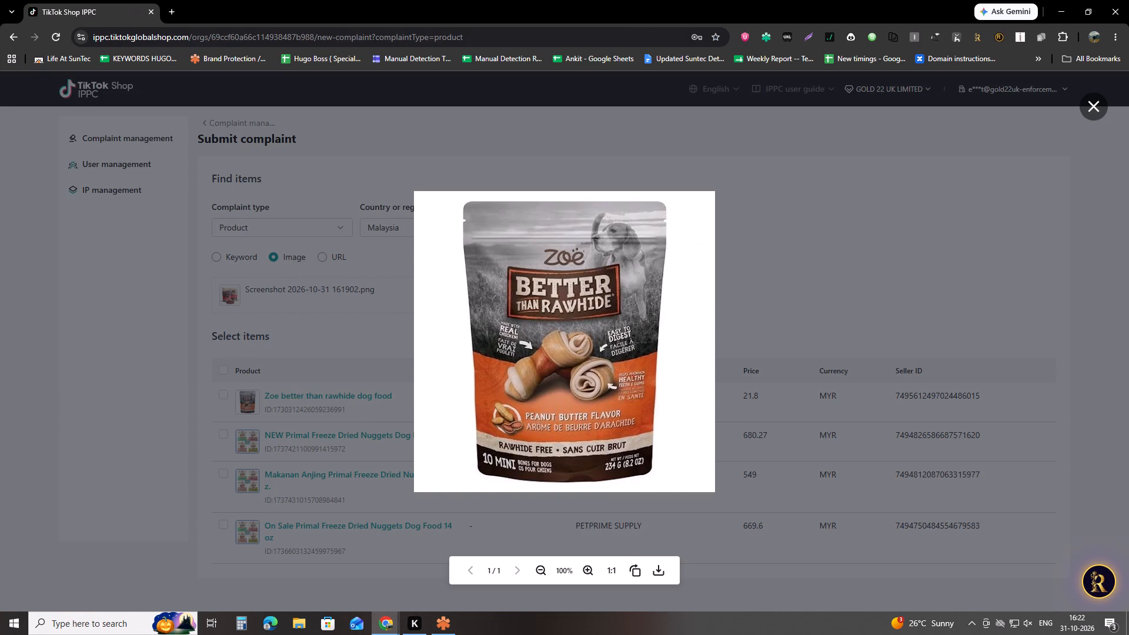
key(alt+Tab)
key(alt+Tab)
key(alt+Tab)
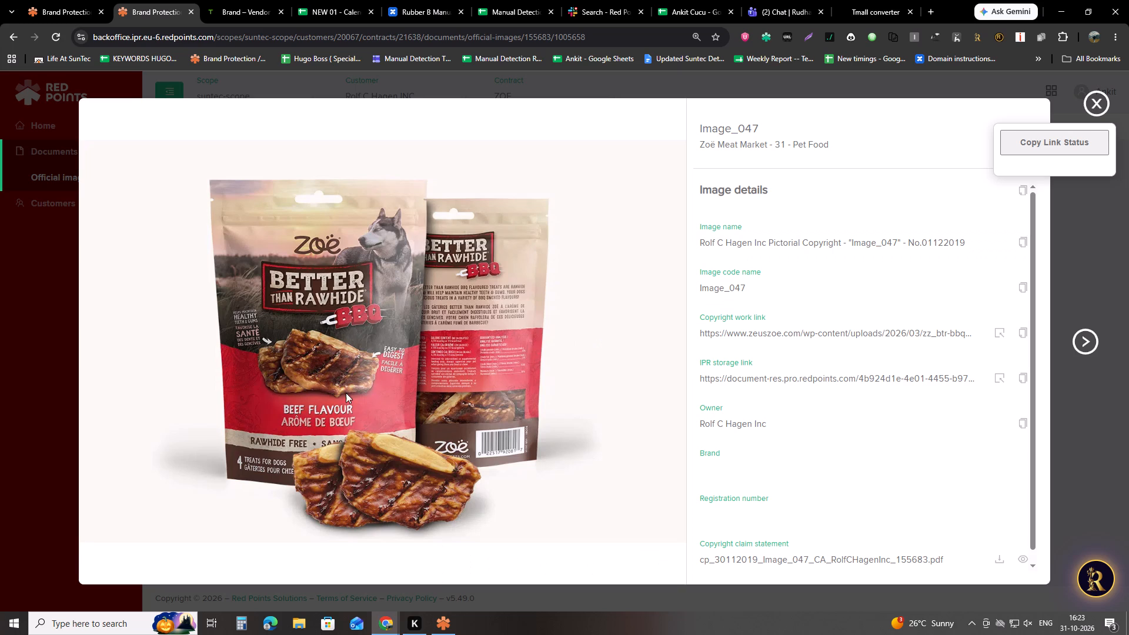
key(alt+Tab)
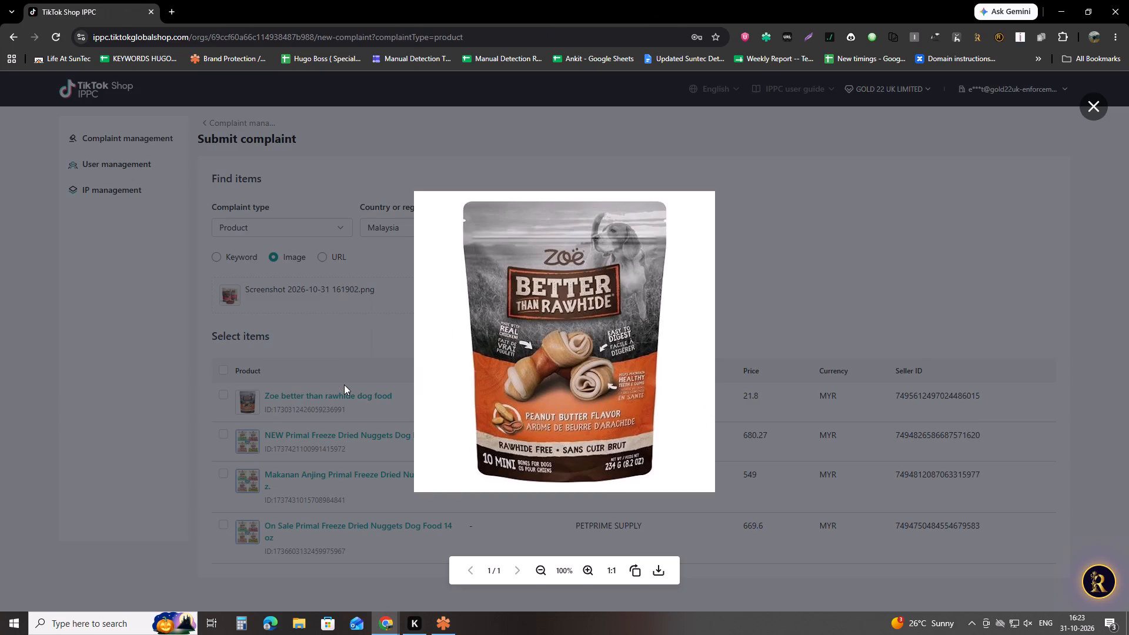
key(alt+Tab)
key(alt+Tab)
click(276, 370)
click(306, 395)
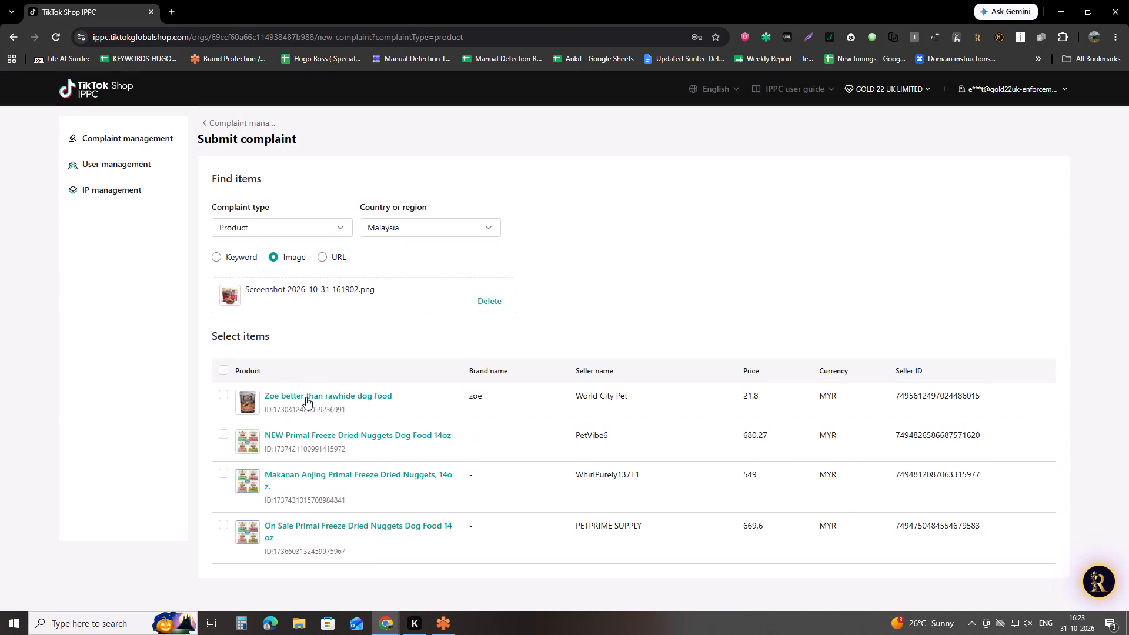
click(306, 397)
alt+click(692, 164)
alt+click(692, 159)
key(alt+Tab)
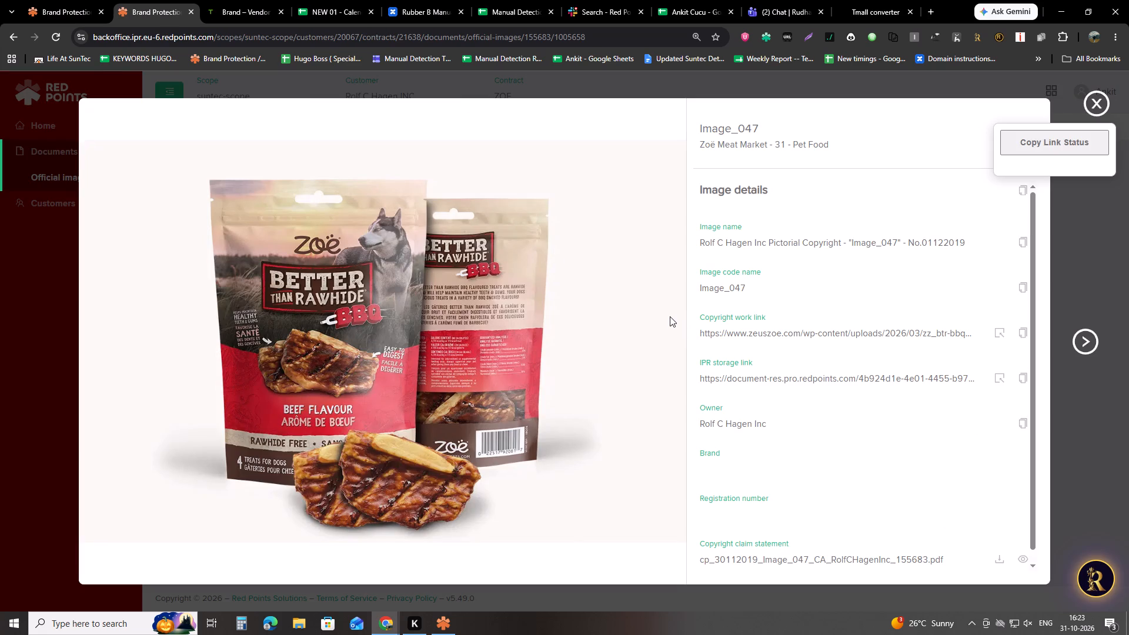
click(499, 0)
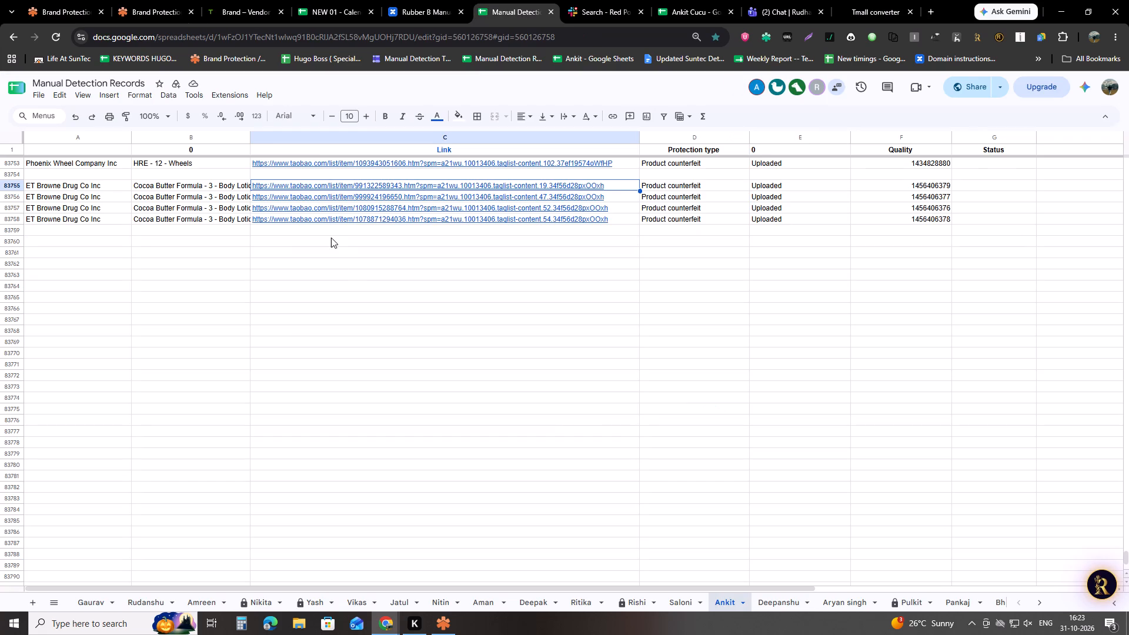
click(331, 238)
key(ctrl+v)
click(325, 259)
Back in the TikTok Shop results, close the listing details and inspect the Primal Freeze Dried Nuggets and Zoe listing pictures.
key(alt+Tab)
click(22, 396)
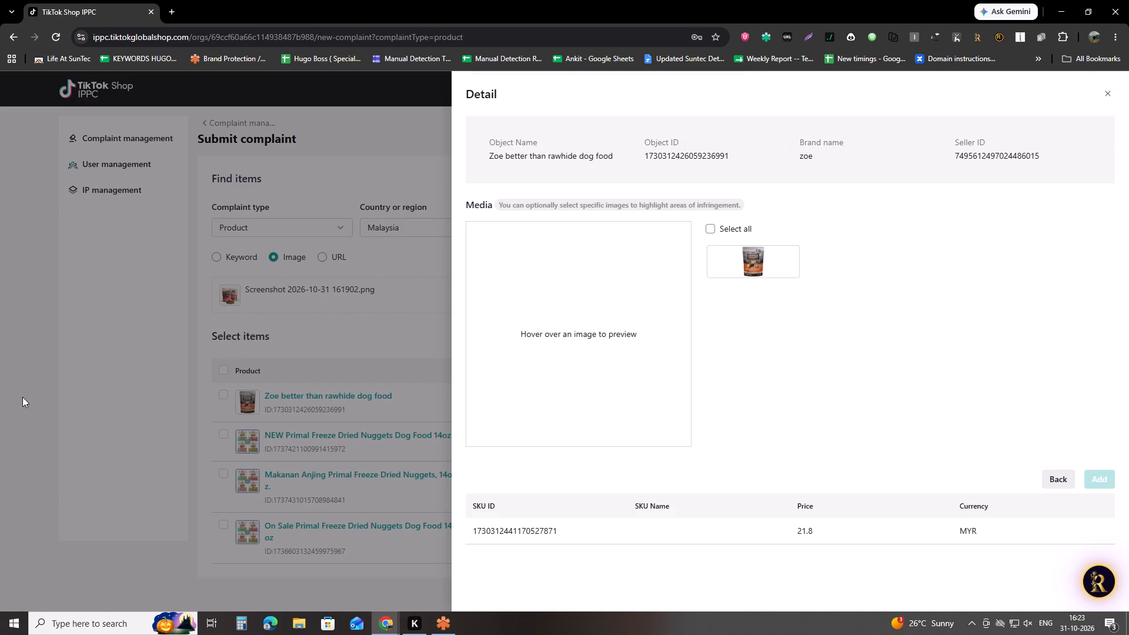
drag(266, 420, 260, 422)
click(222, 446)
click(241, 447)
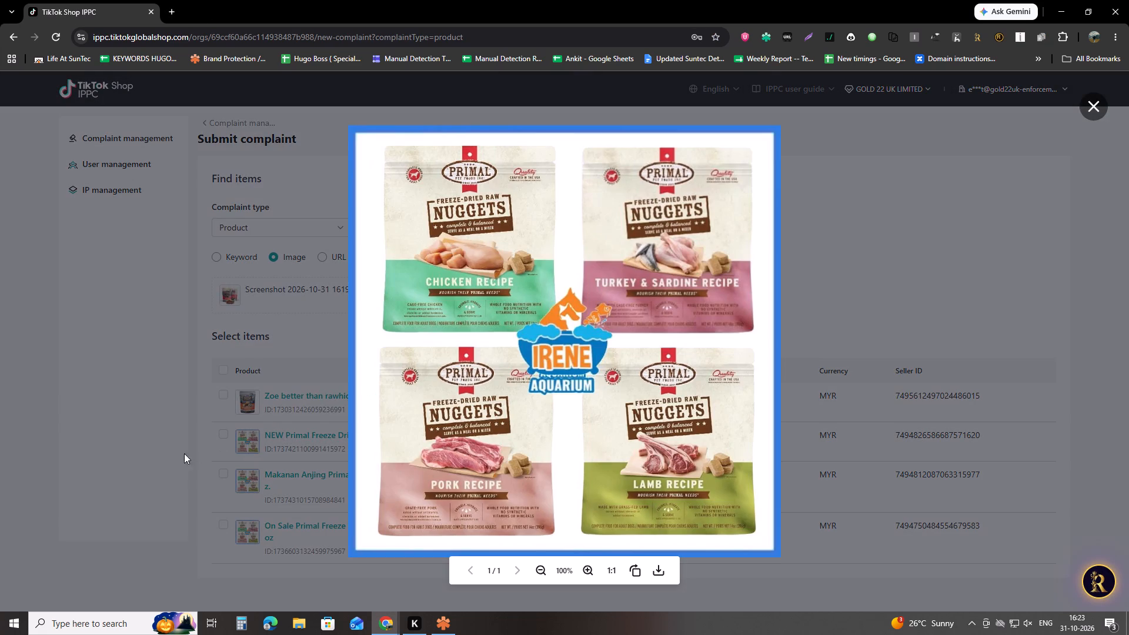
click(139, 453)
click(246, 403)
click(172, 454)
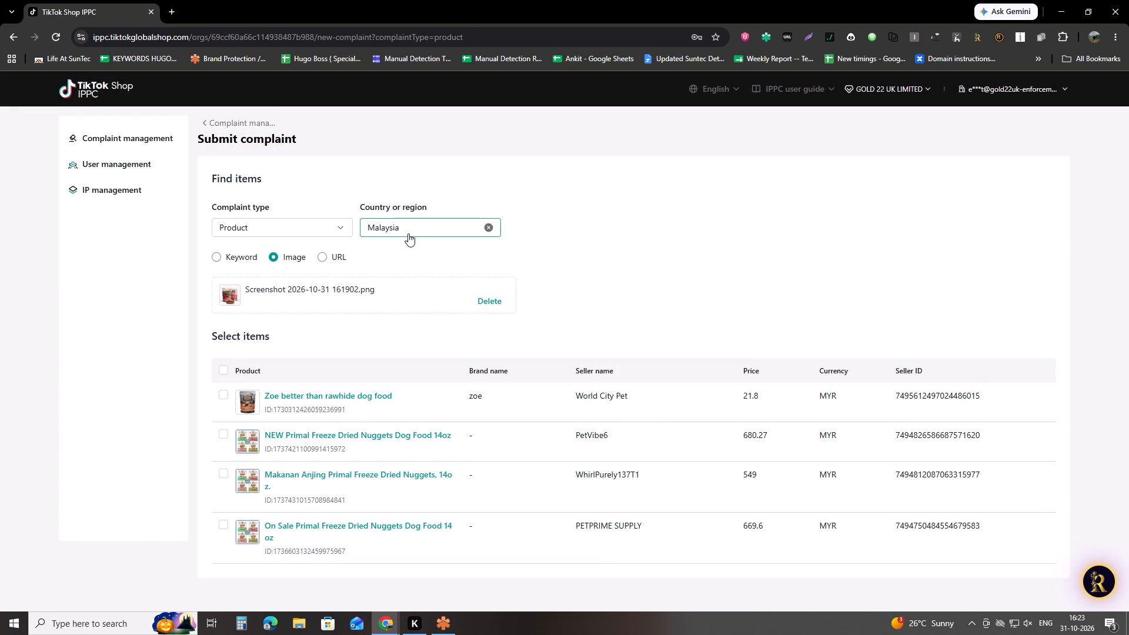
Copy the object ID in cell C83760 of Manual Detection Records and open the 3rd Tiktok Shop URL generator & follow-up doc.
key(alt+Tab)
click(385, 247)
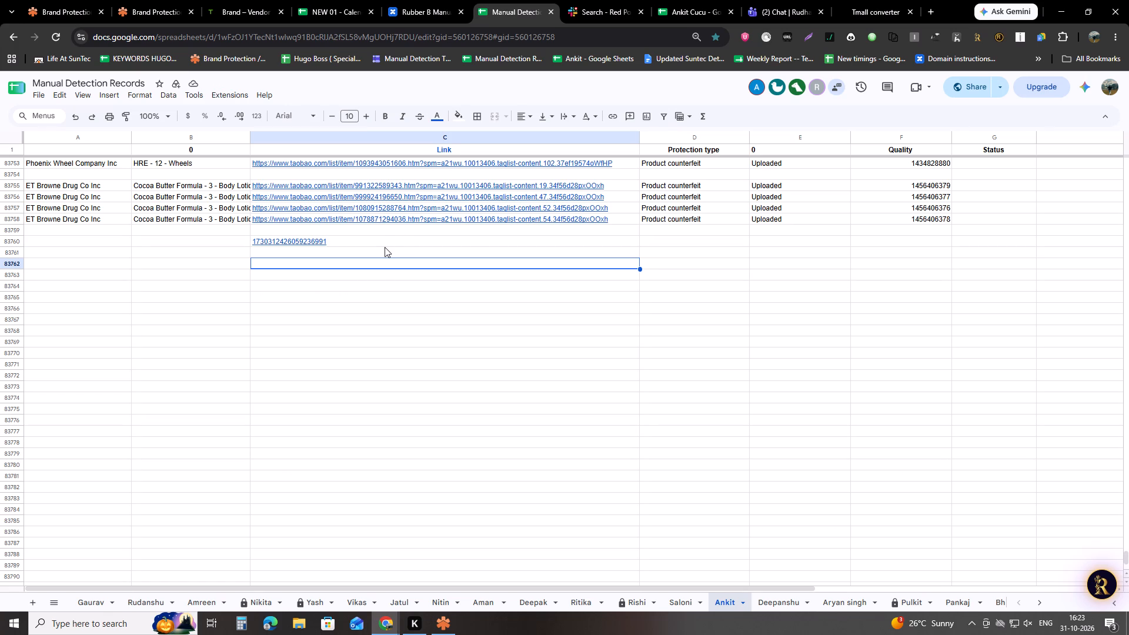
key(ctrl+c)
key(ctrl+c)
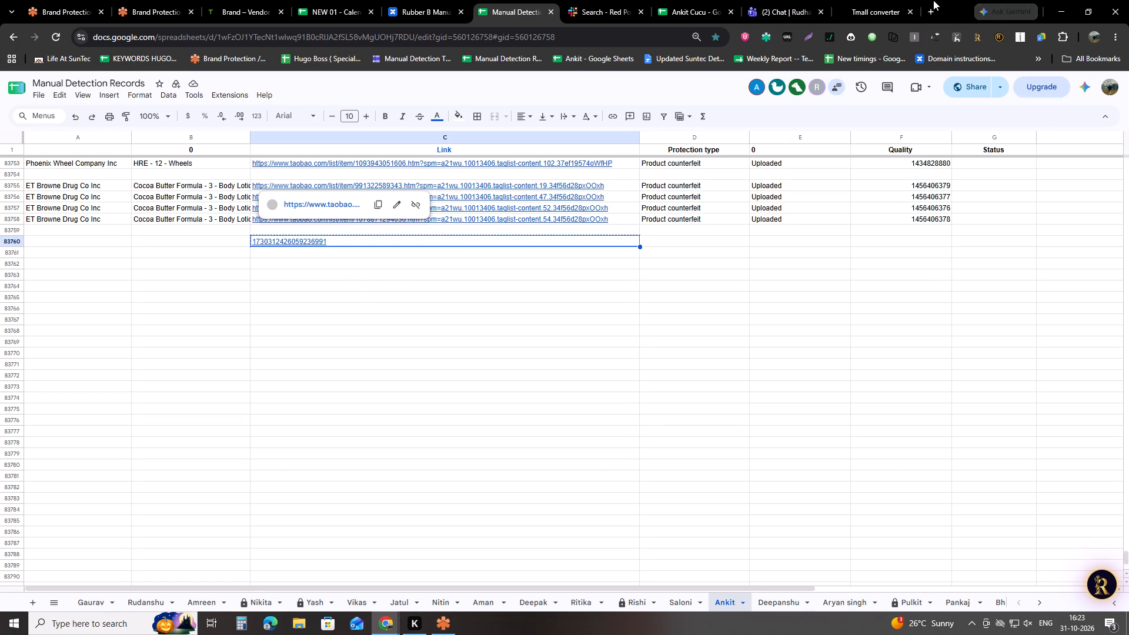
key(ctrl+c)
click(927, 0)
key(3)
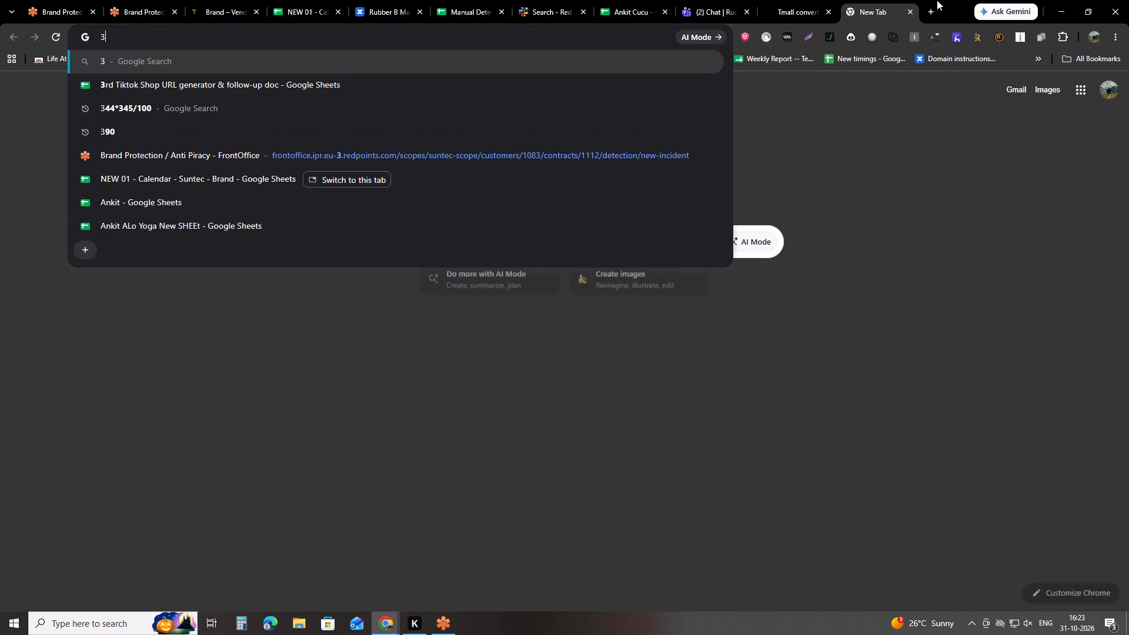
key(Down)
key(Return)
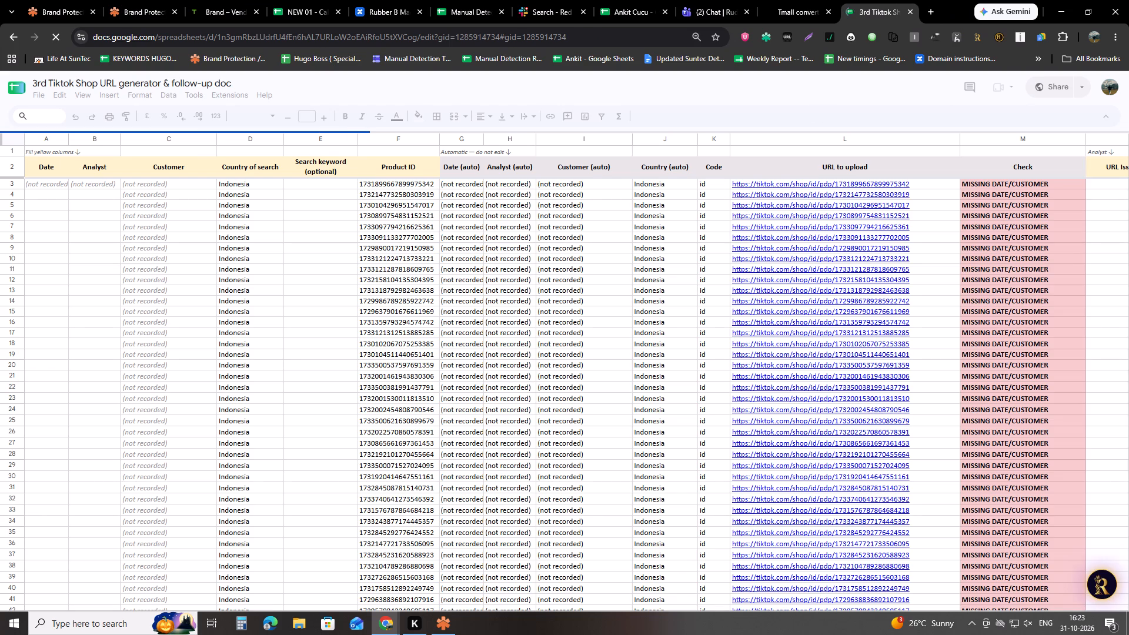
click(403, 360)
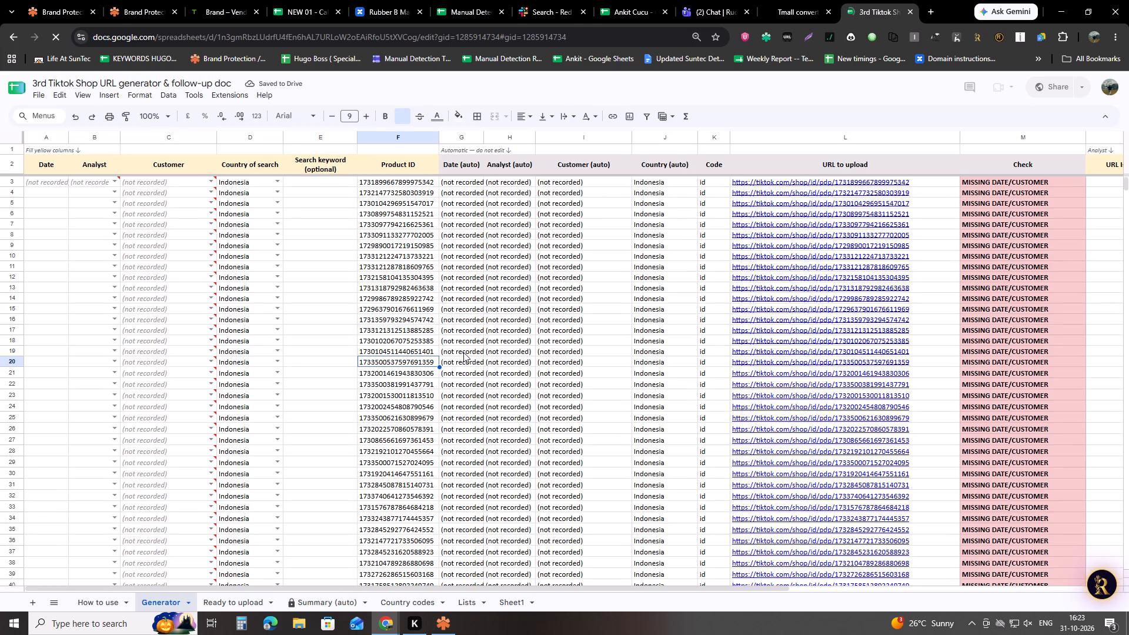
key(ctrl+Down)
key(ctrl+Down)
key(ctrl+Down)
key(ctrl+Down)
key(ctrl+Down)
key(ctrl+Down)
key(ctrl+Down)
key(ctrl+Down)
key(ctrl+Down)
key(ctrl+Down)
key(ctrl+Down)
key(ctrl+Down)
key(ctrl+Down)
key(ctrl+Down)
key(ctrl+Down)
key(ctrl+Down)
key(ctrl+Down)
key(ctrl+Down)
key(ctrl+Down)
key(ctrl+Down)
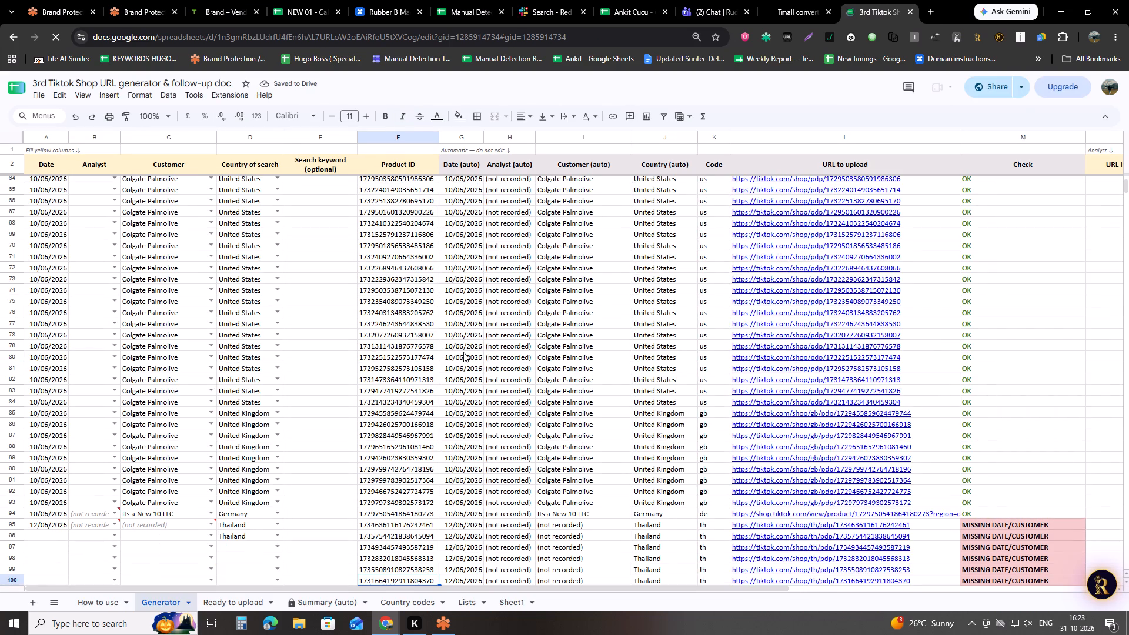
key(ctrl+Down)
key(ctrl+Down)
key(ctrl+Down)
key(ctrl+Down)
key(ctrl+Down)
key(ctrl+Down)
key(ctrl+Down)
key(ctrl+Down)
key(ctrl+Down)
key(ctrl+Down)
key(ctrl+Down)
key(ctrl+Down)
key(ctrl+Down)
key(ctrl+Down)
key(ctrl+Down)
key(ctrl+Down)
key(ctrl+Down)
key(ctrl+Down)
key(ctrl+Down)
key(ctrl+Down)
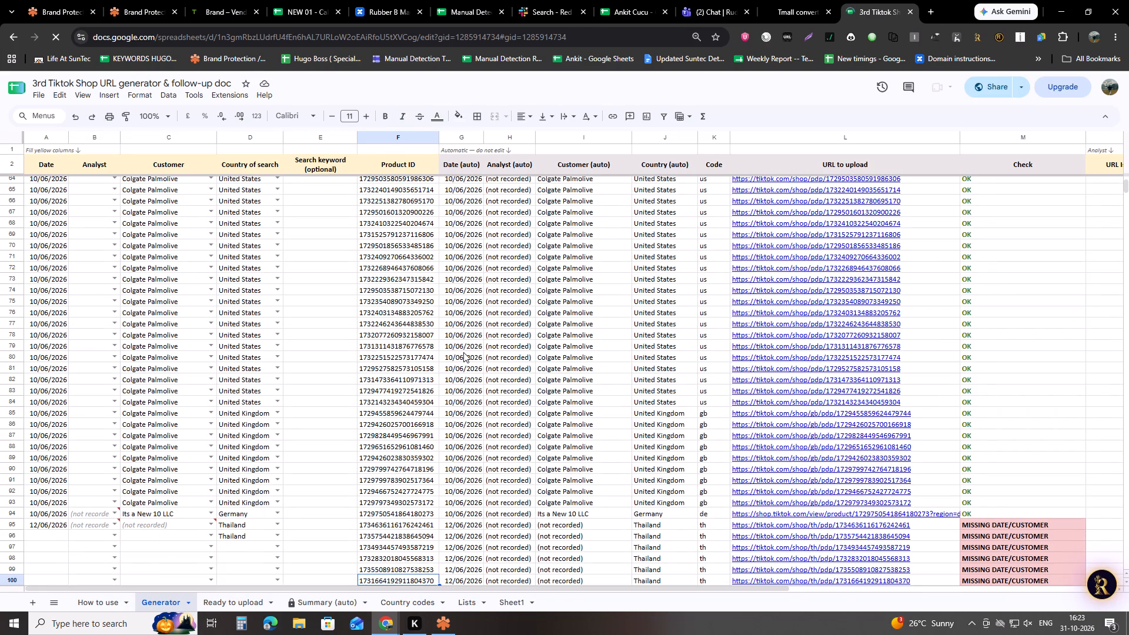
key(Left)
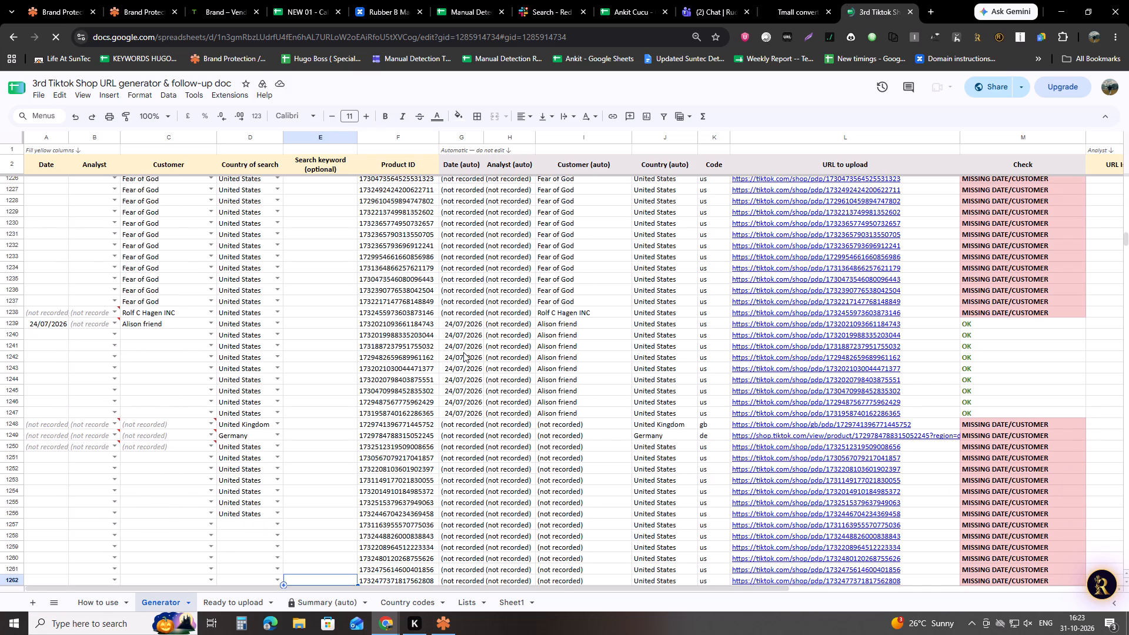
key(ctrl+Down)
key(ctrl+Down)
key(ctrl+Down)
key(ctrl+Down)
key(ctrl+Down)
key(ctrl+Down)
key(ctrl+Down)
key(ctrl+Down)
key(ctrl+Down)
key(ctrl+Down)
key(ctrl+Down)
key(ctrl+Down)
key(ctrl+Down)
key(ctrl+Down)
key(ctrl+Down)
key(ctrl+Down)
key(ctrl+Down)
key(ctrl+Down)
key(ctrl+Down)
key(ctrl+Down)
key(Right)
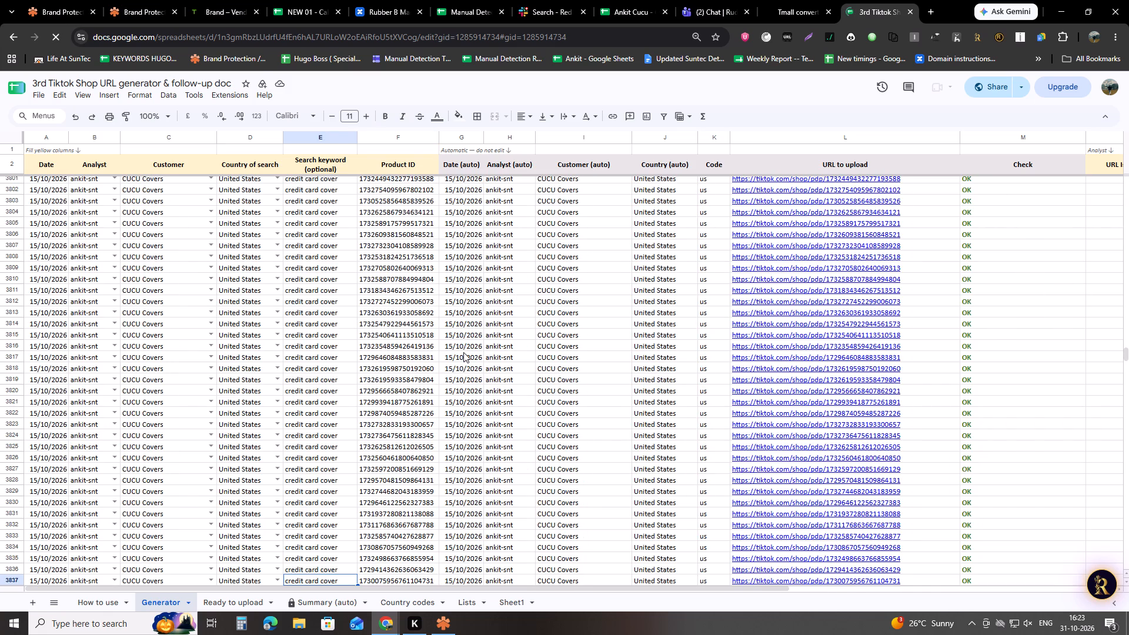
key(ctrl+Down)
key(ctrl+Down)
key(ctrl+Down)
key(ctrl+Down)
key(ctrl+Down)
key(ctrl+Down)
key(ctrl+Down)
key(ctrl+Down)
key(ctrl+Down)
key(ctrl+Down)
key(ctrl+Down)
key(ctrl+Down)
key(ctrl+Down)
key(ctrl+Down)
key(ctrl+Down)
key(ctrl+Down)
key(ctrl+Down)
key(ctrl+Down)
key(ctrl+Down)
key(ctrl+Down)
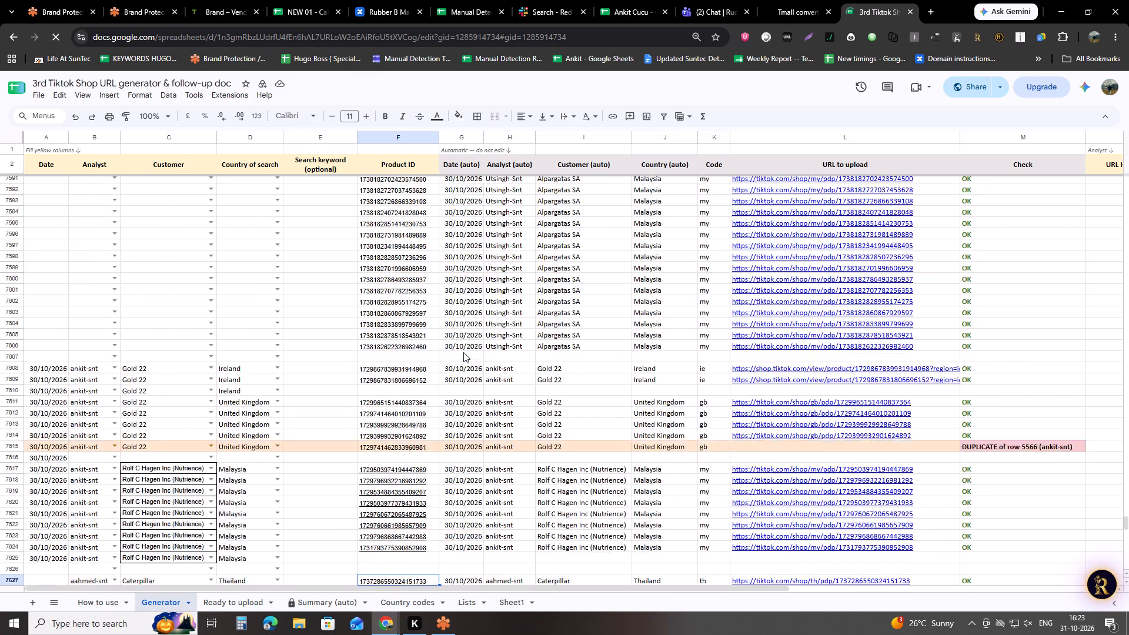
key(ctrl+Up)
key(Down)
key(Down)
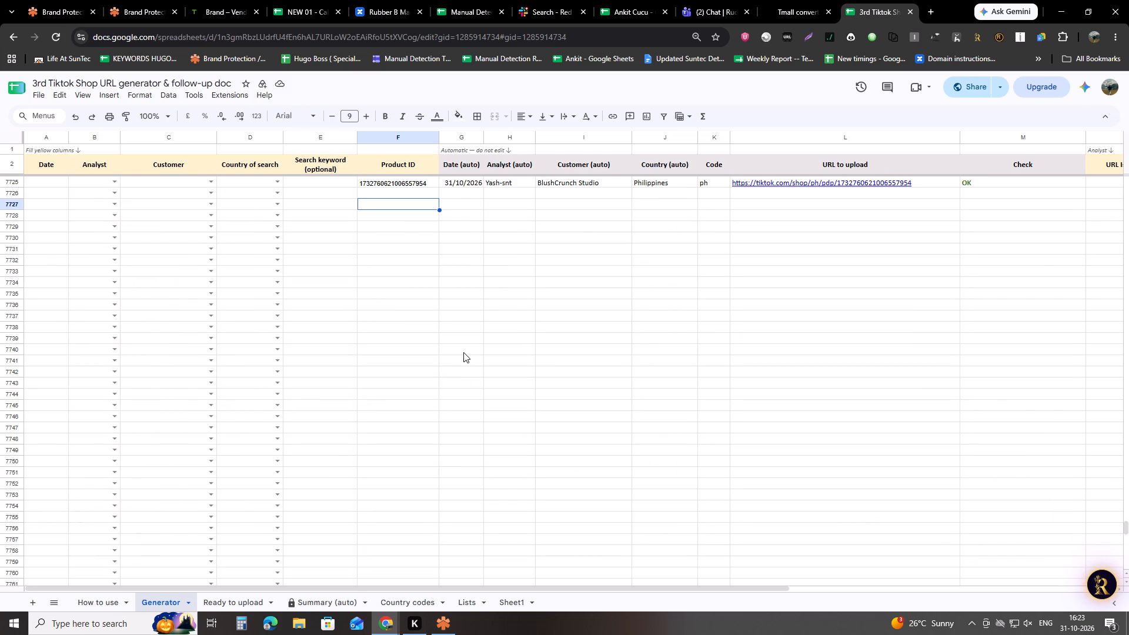
key(ctrl+v)
key(Left)
key(Left)
key(Right)
key(Right)
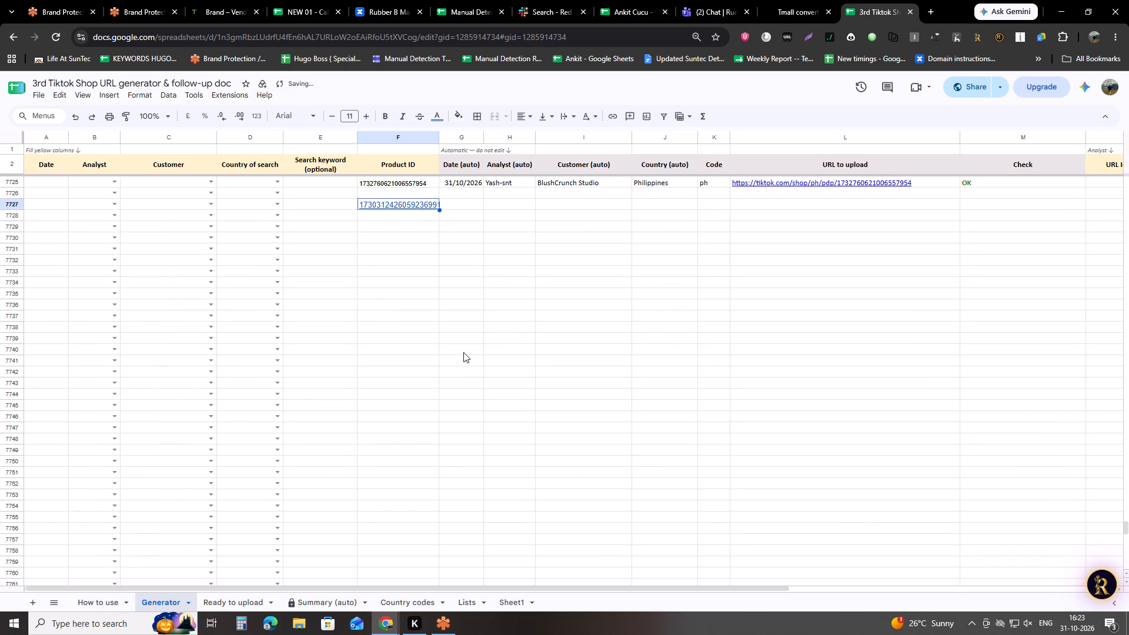
Reduce the font size of the Product ID in cell F7727 to 9.
double_click(333, 119)
click(410, 242)
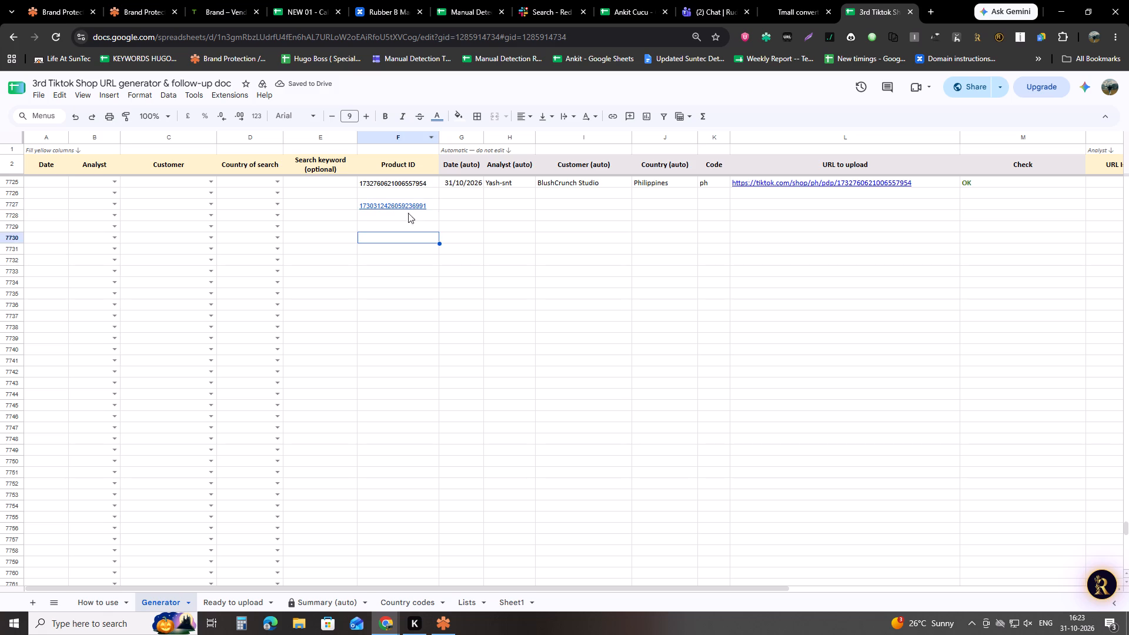
click(405, 203)
double_click(405, 205)
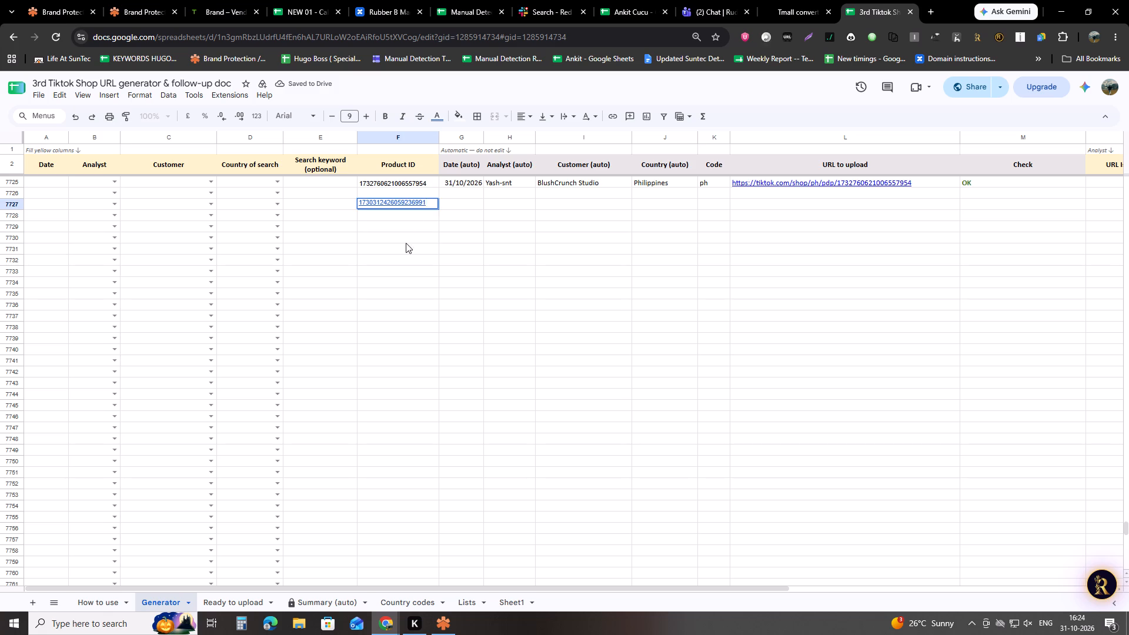
click(406, 243)
Set the Country of search in row 7727 to Malaysia.
click(340, 205)
key(Left)
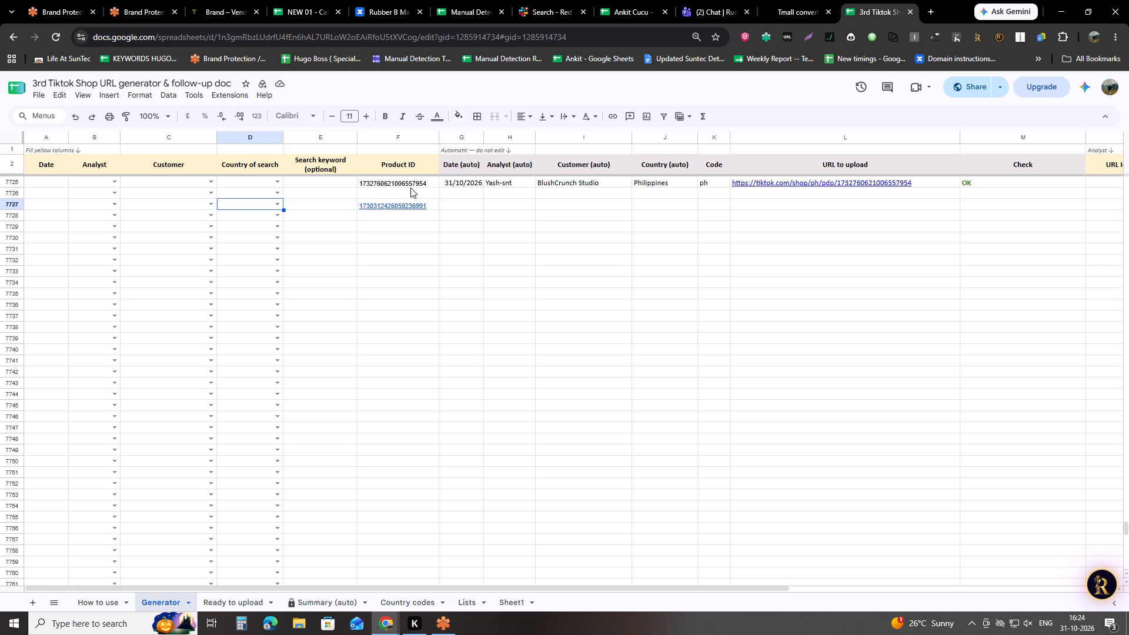
key(alt+Tab)
key(alt+Tab)
text(ma)
key(Return)
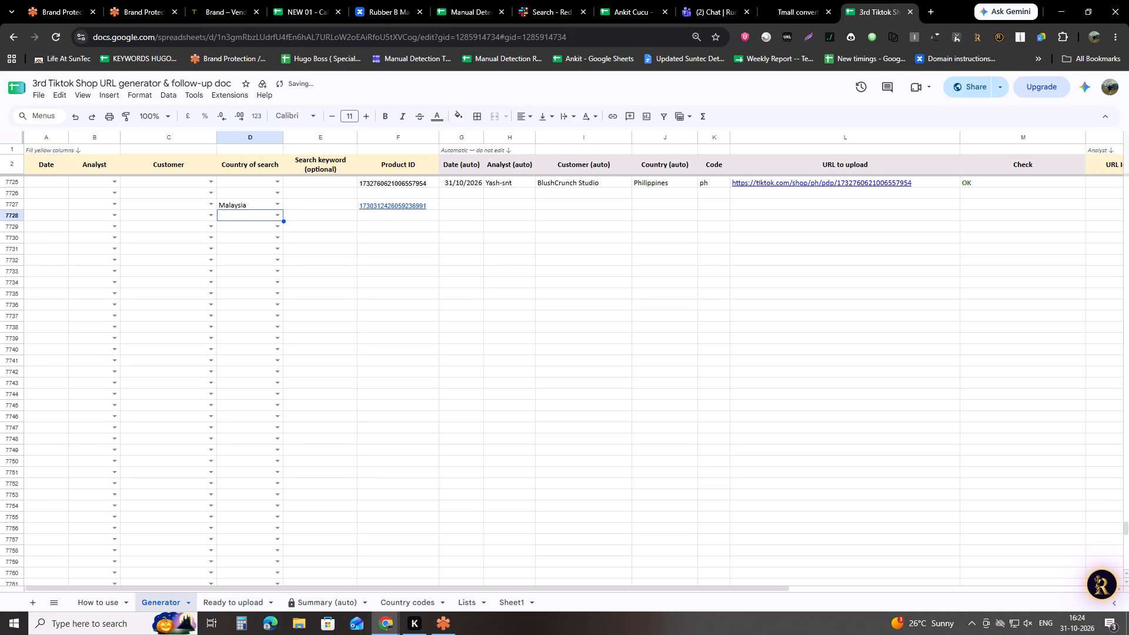
Copy the customer name Rolf C Hagen Inc (Zoe) from the NEW 01 - Calendar sheet into the Generator's Customer cell C7727.
key(Up)
key(Left)
key(Up)
key(Down)
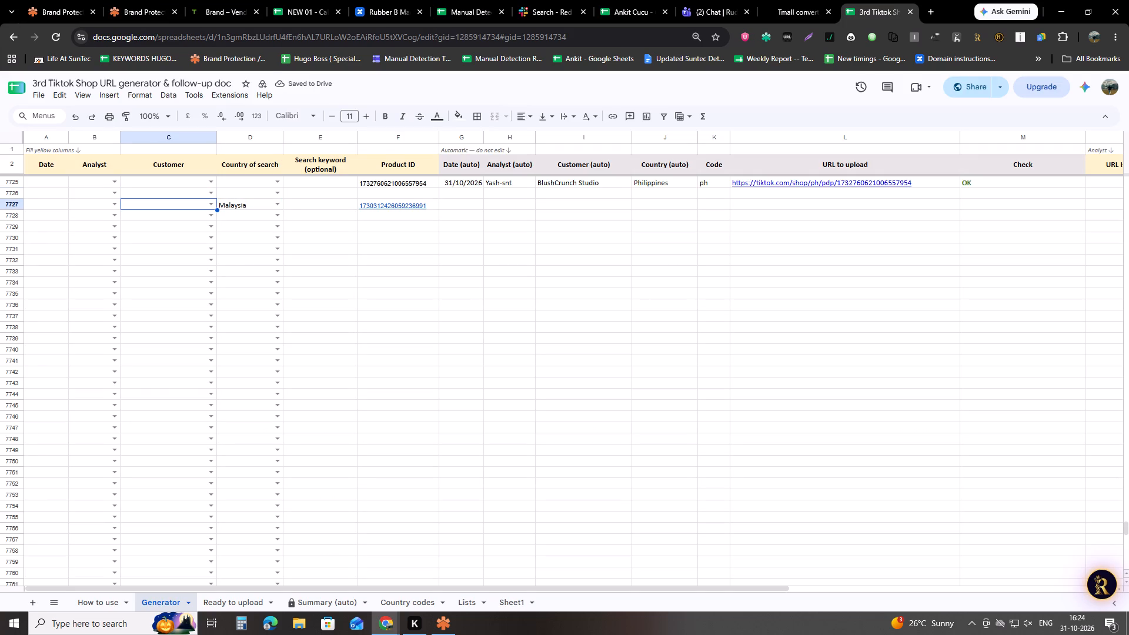
click(324, 0)
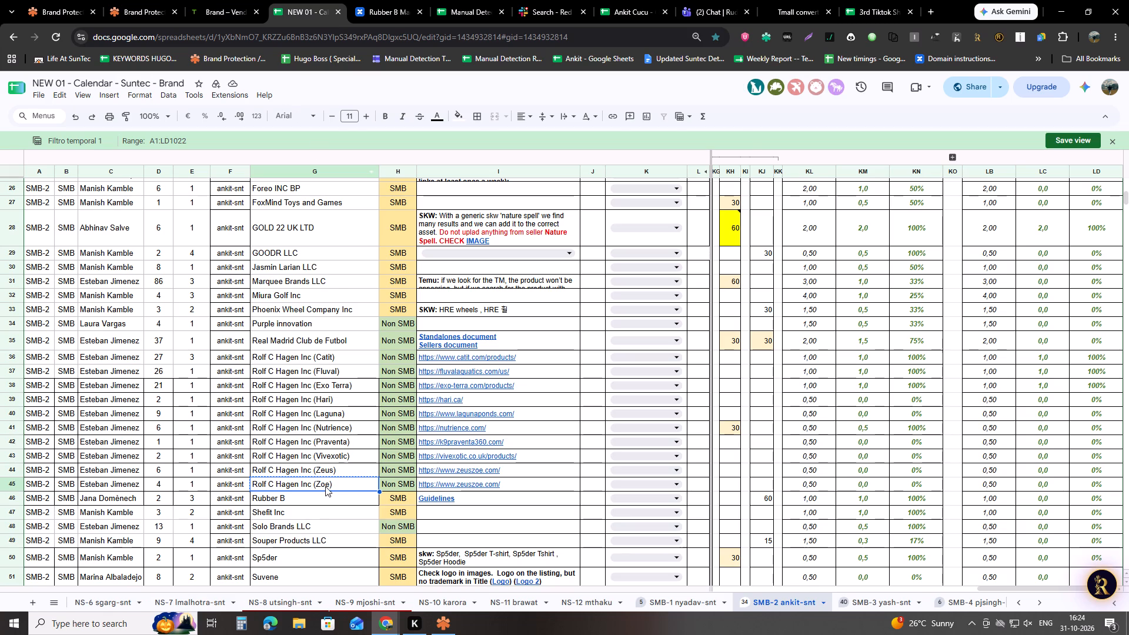
click(325, 486)
key(ctrl+c)
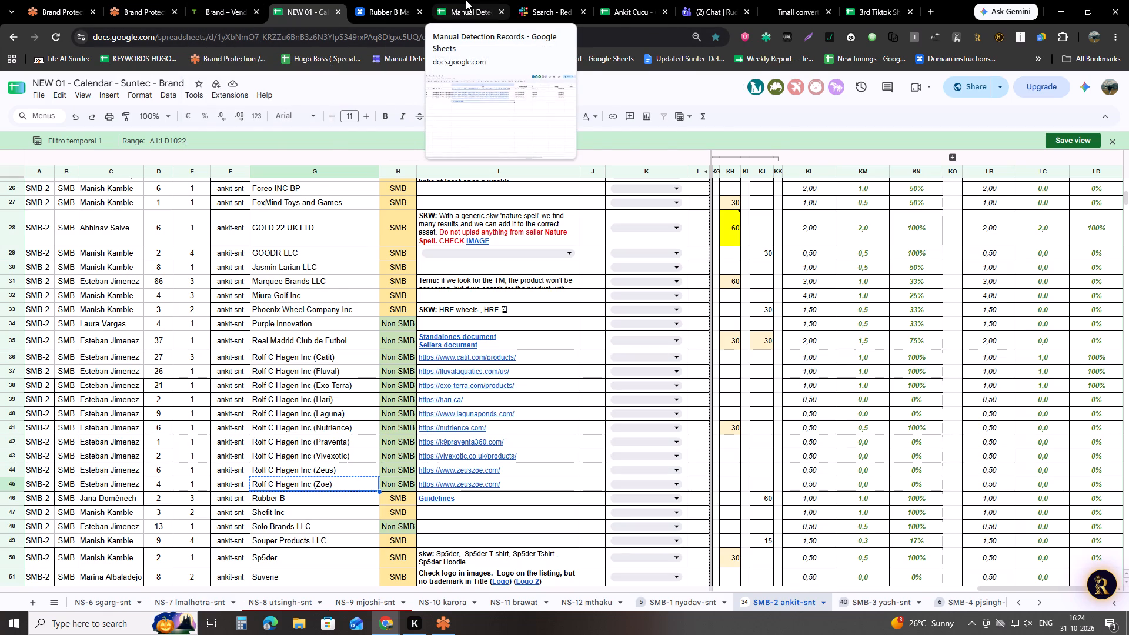
click(858, 0)
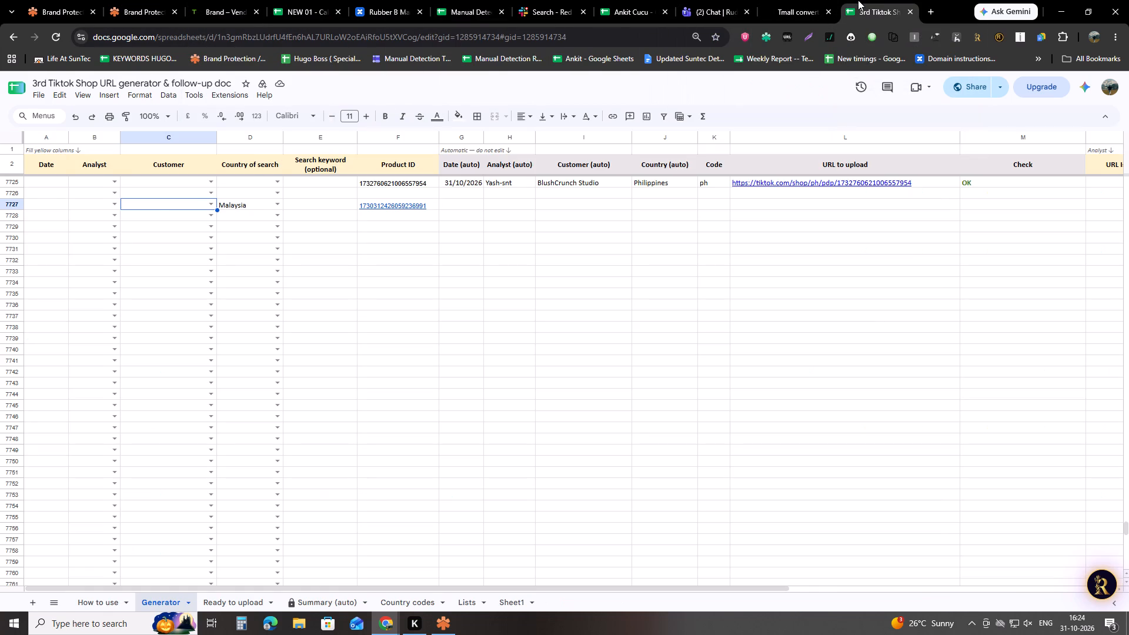
key(ctrl+v)
key(Left)
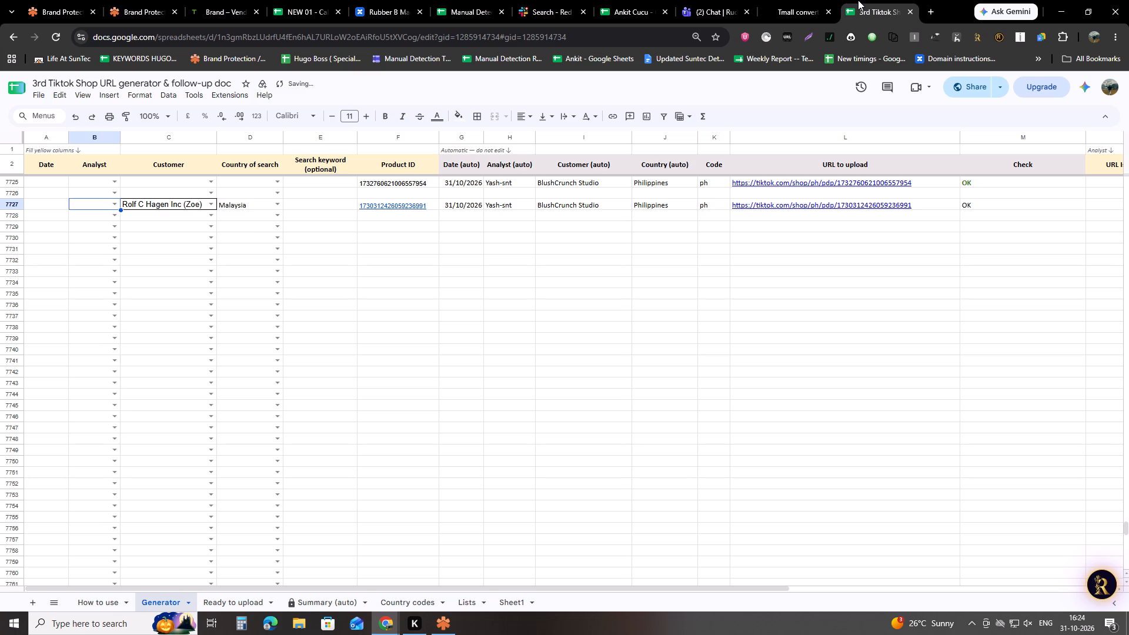
text(ank)
key(Return)
key(Up)
key(Left)
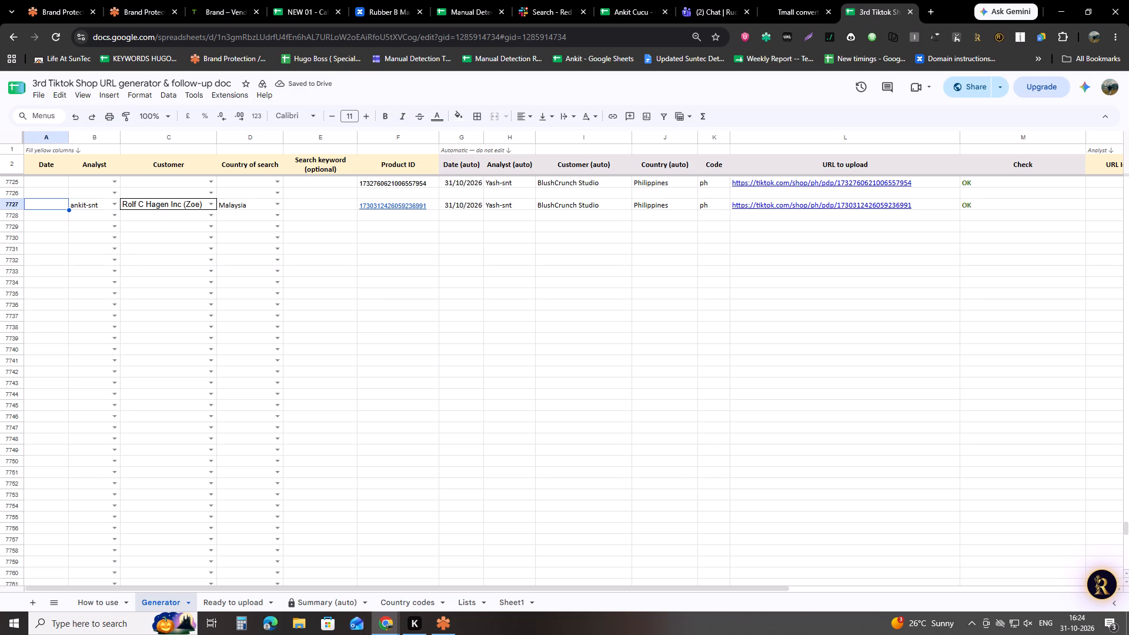
text(31)
key(slash)
text(10)
key(slash)
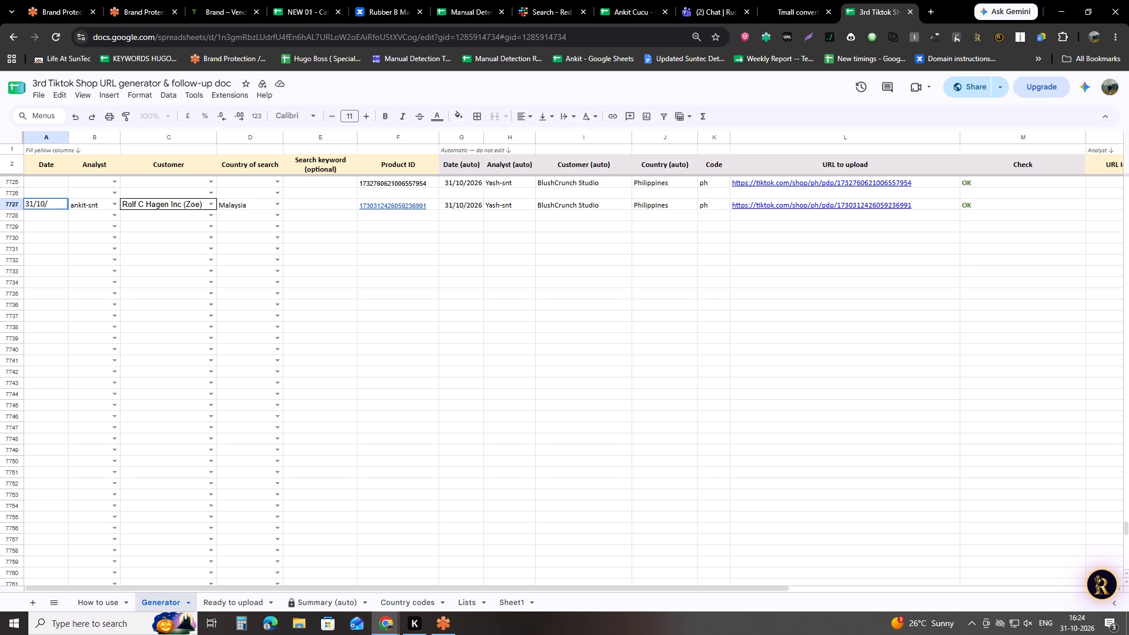
text(20)
text(26)
key(Return)
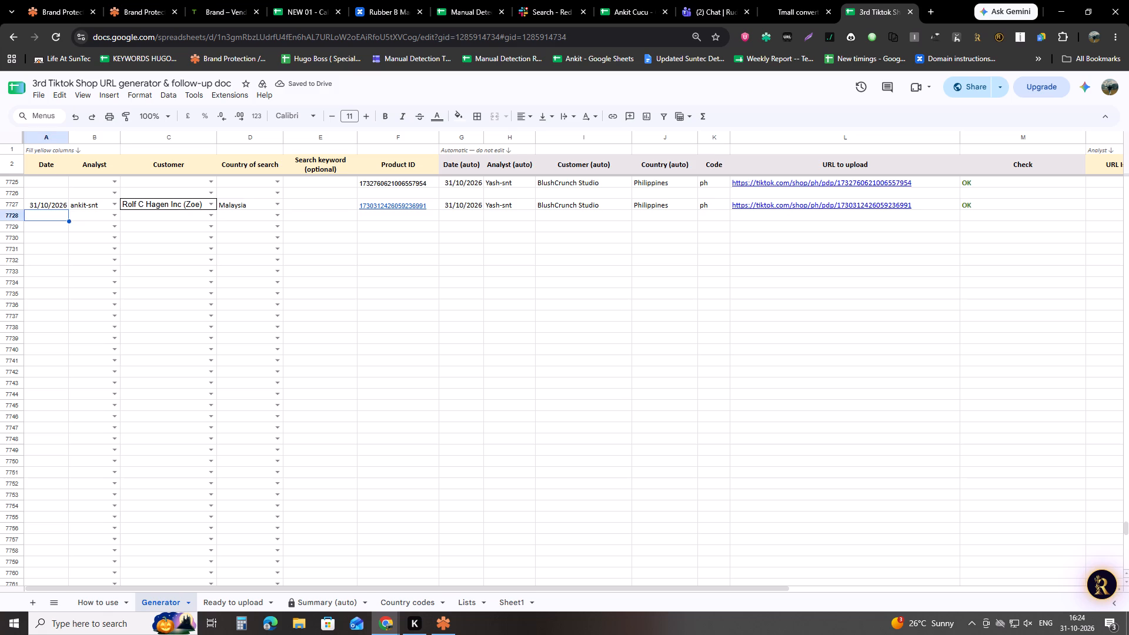
Reduce the font size of the Date, Analyst and Customer cells in row 7727 to 9.
key(Up)
key(ctrl+Right)
key(ctrl+Right)
key(Left)
key(Left)
key(Left)
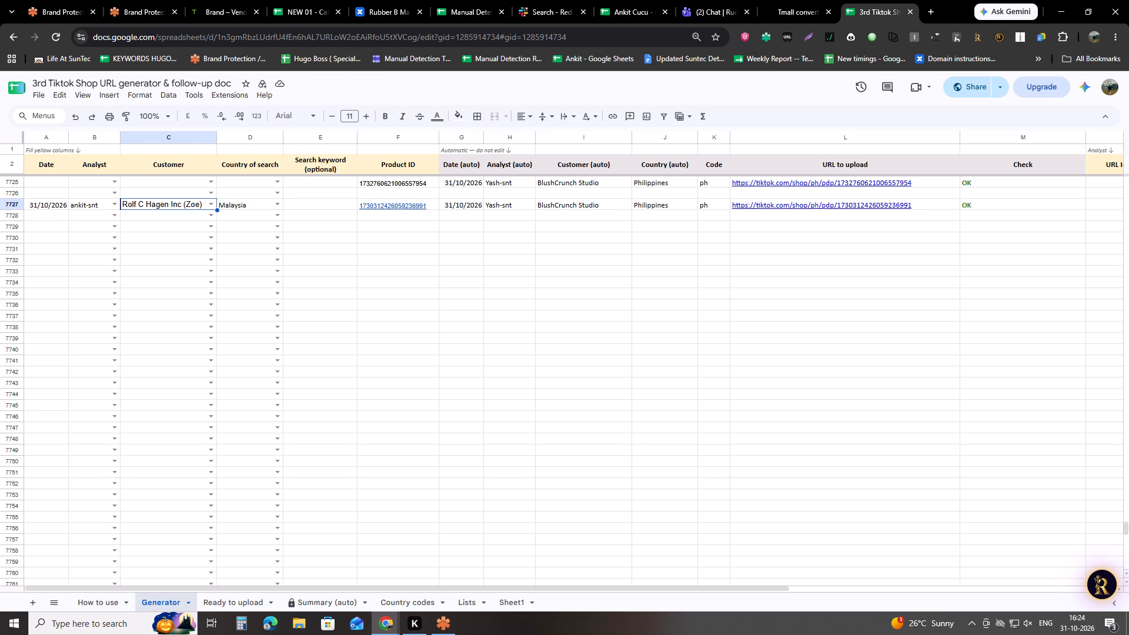
key(shift+Left)
key(shift+Left)
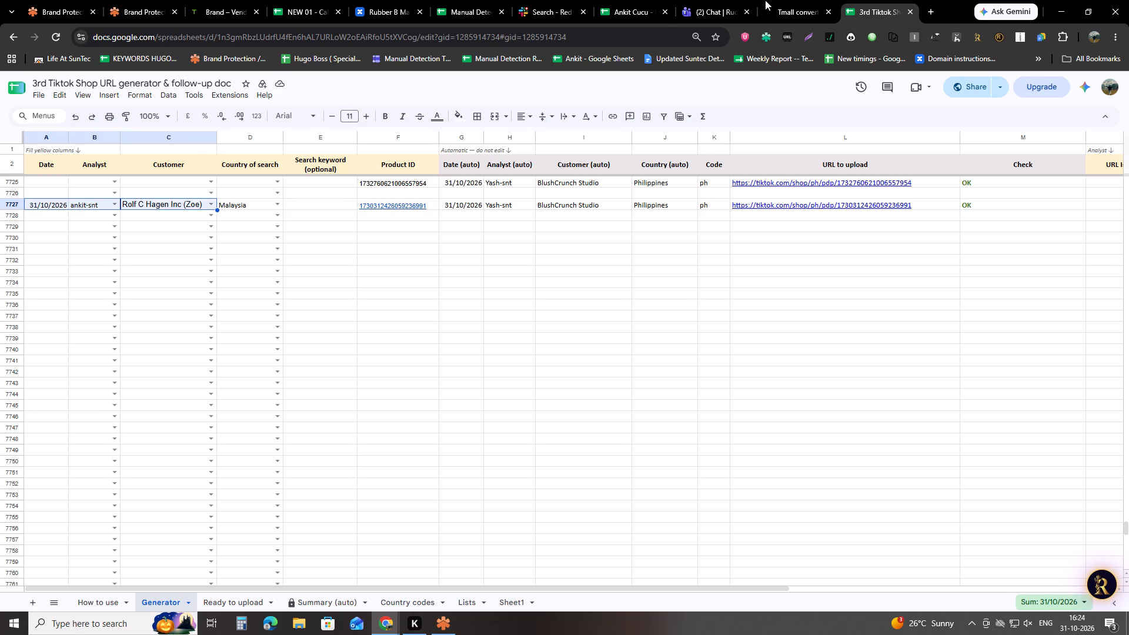
double_click(335, 112)
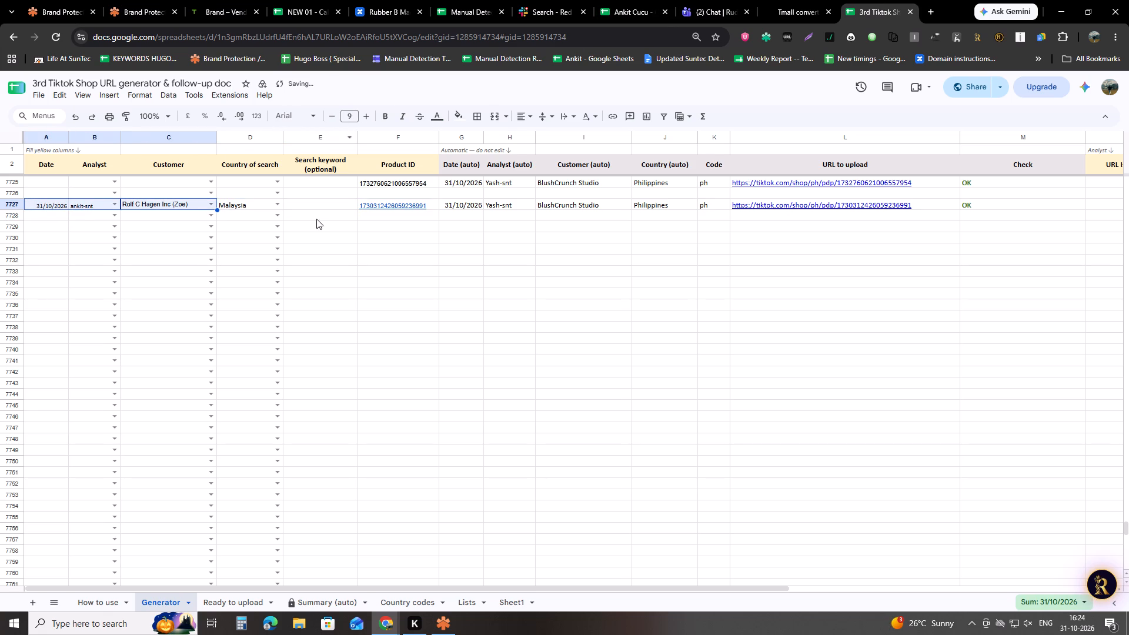
click(355, 323)
drag(52, 209, 71, 209)
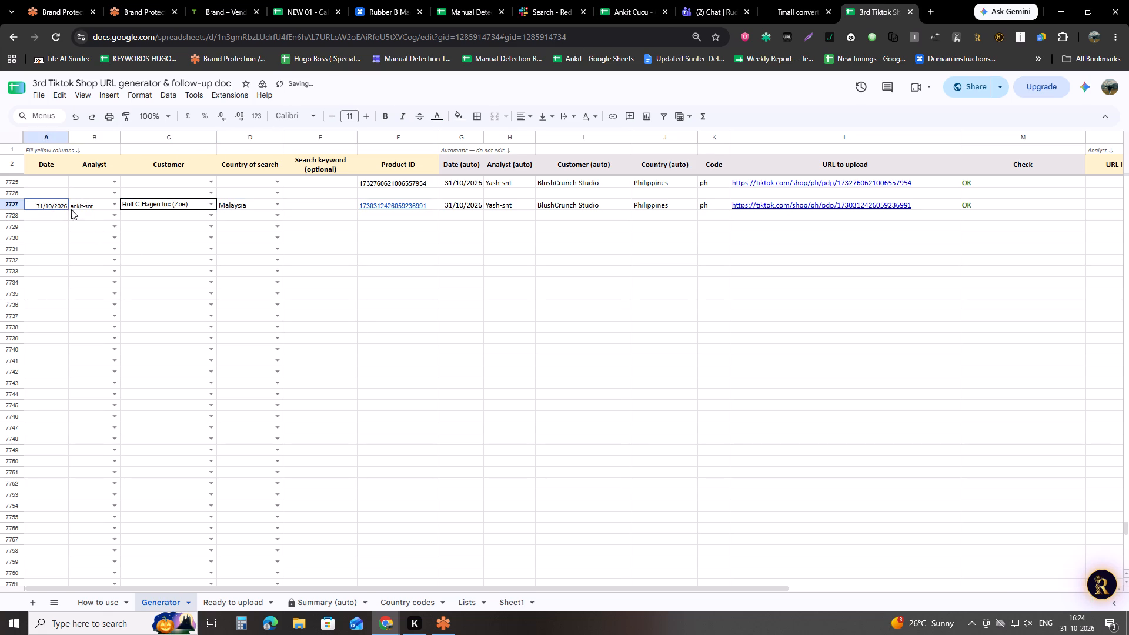
drag(71, 209, 166, 209)
click(548, 205)
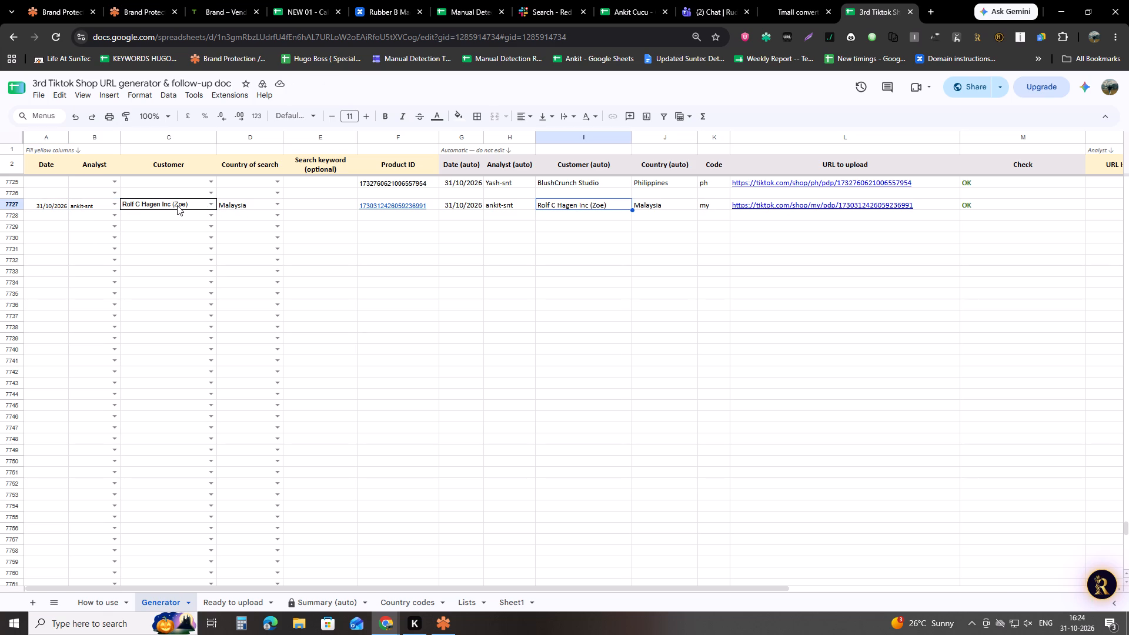
click(760, 202)
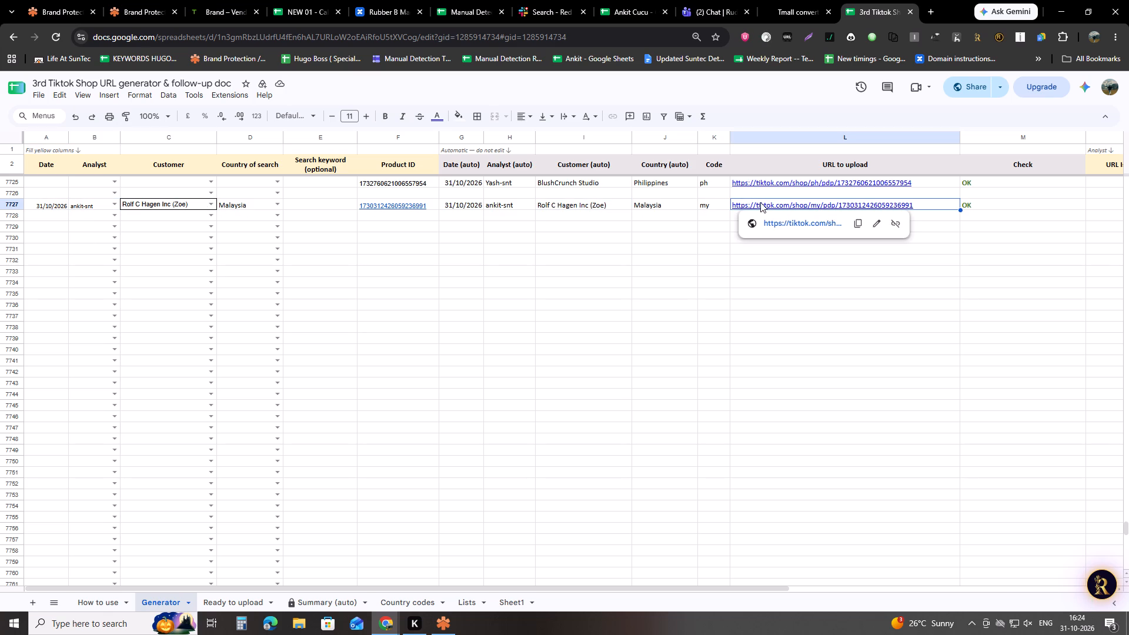
key(ctrl+c)
key(ctrl+c)
key(ctrl+c)
click(467, 0)
key(ctrl+v)
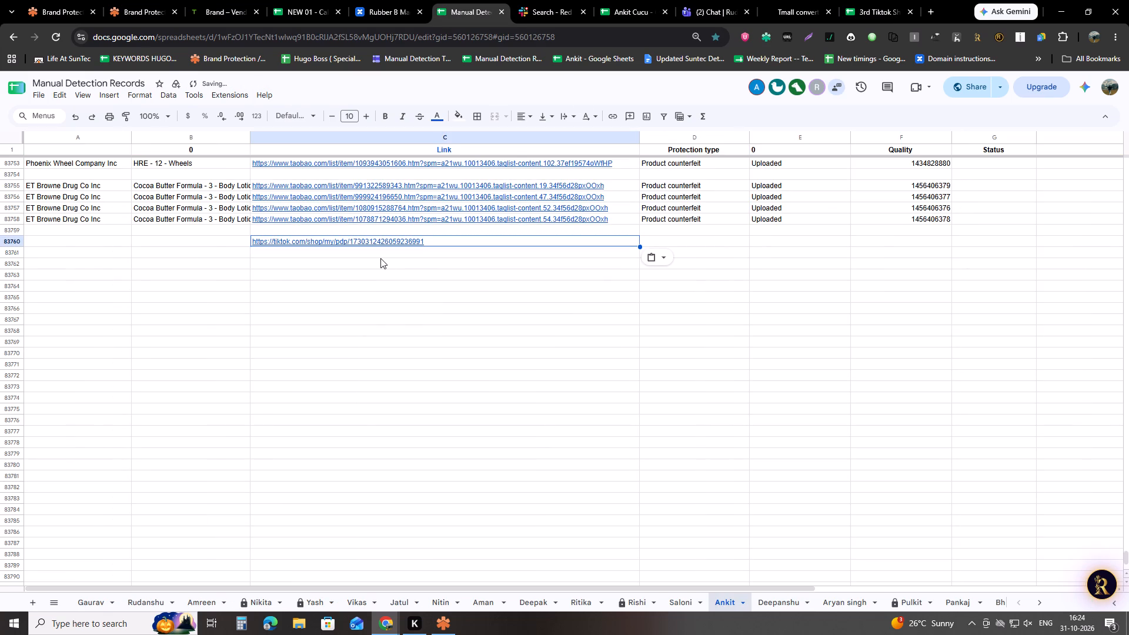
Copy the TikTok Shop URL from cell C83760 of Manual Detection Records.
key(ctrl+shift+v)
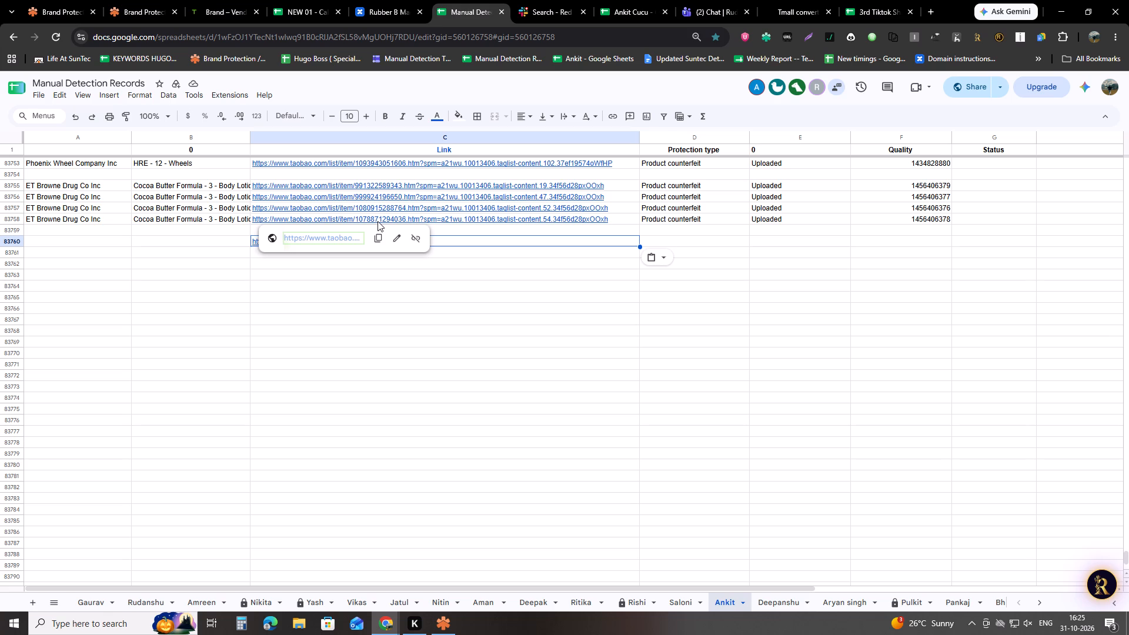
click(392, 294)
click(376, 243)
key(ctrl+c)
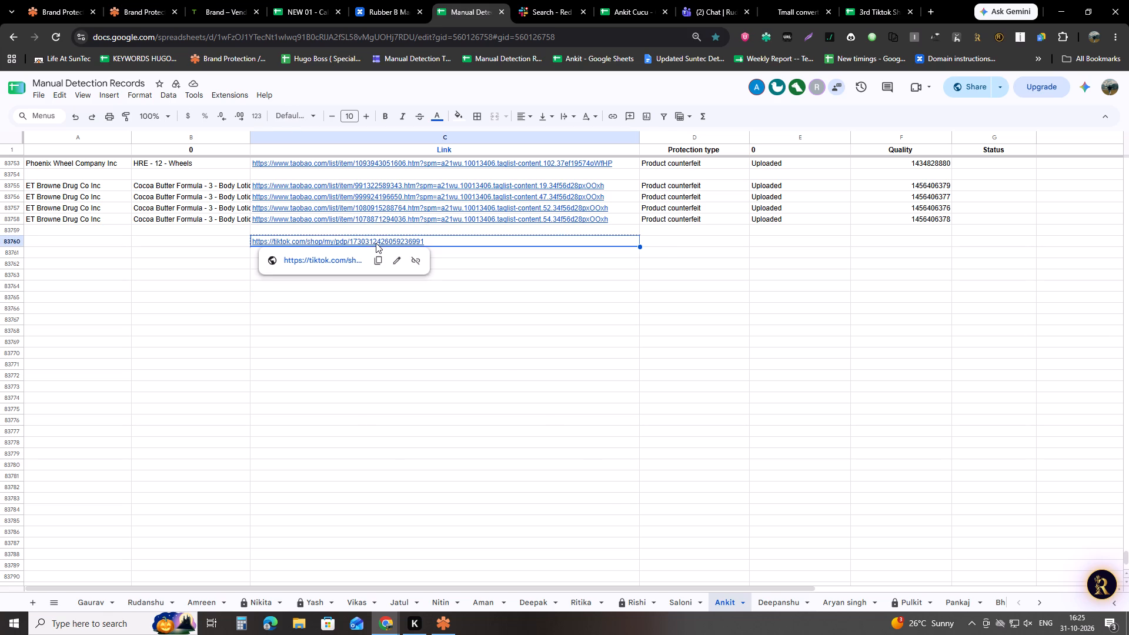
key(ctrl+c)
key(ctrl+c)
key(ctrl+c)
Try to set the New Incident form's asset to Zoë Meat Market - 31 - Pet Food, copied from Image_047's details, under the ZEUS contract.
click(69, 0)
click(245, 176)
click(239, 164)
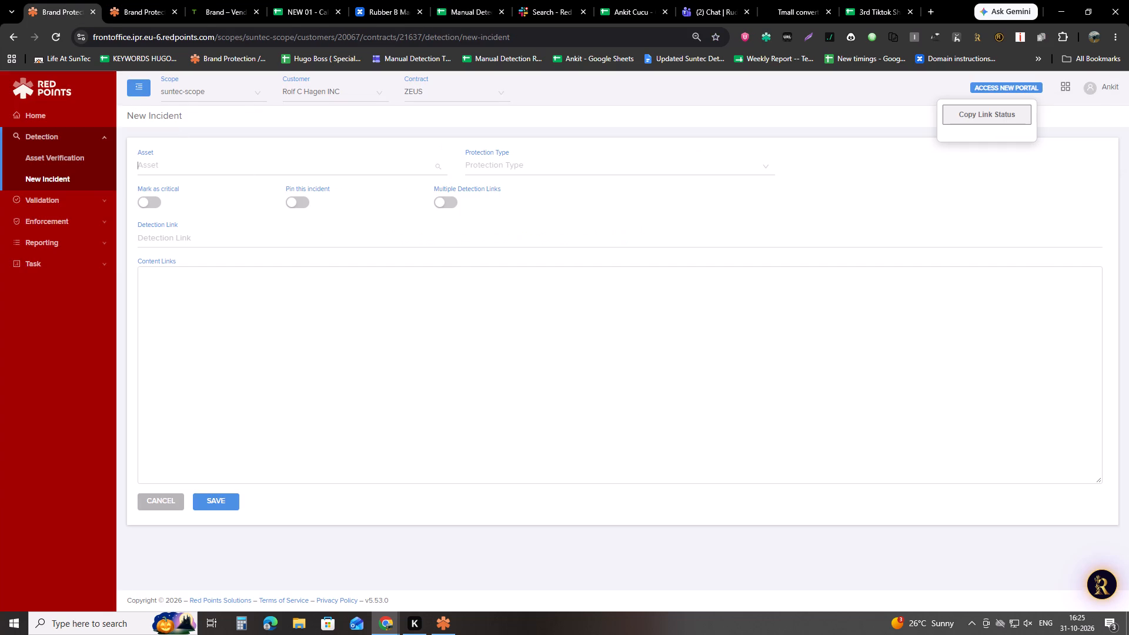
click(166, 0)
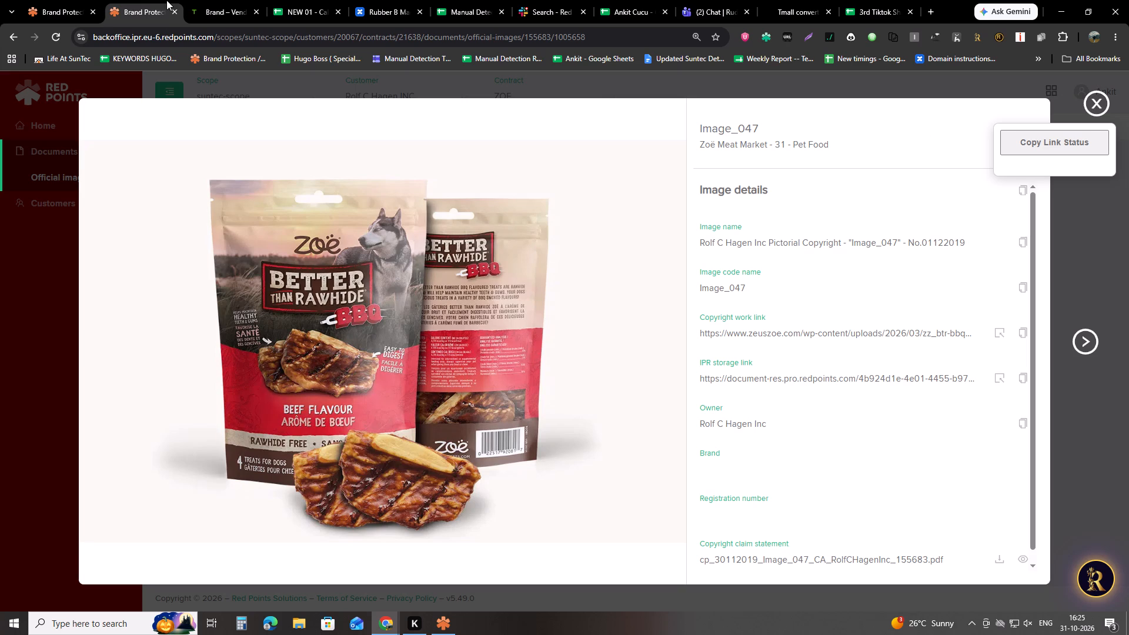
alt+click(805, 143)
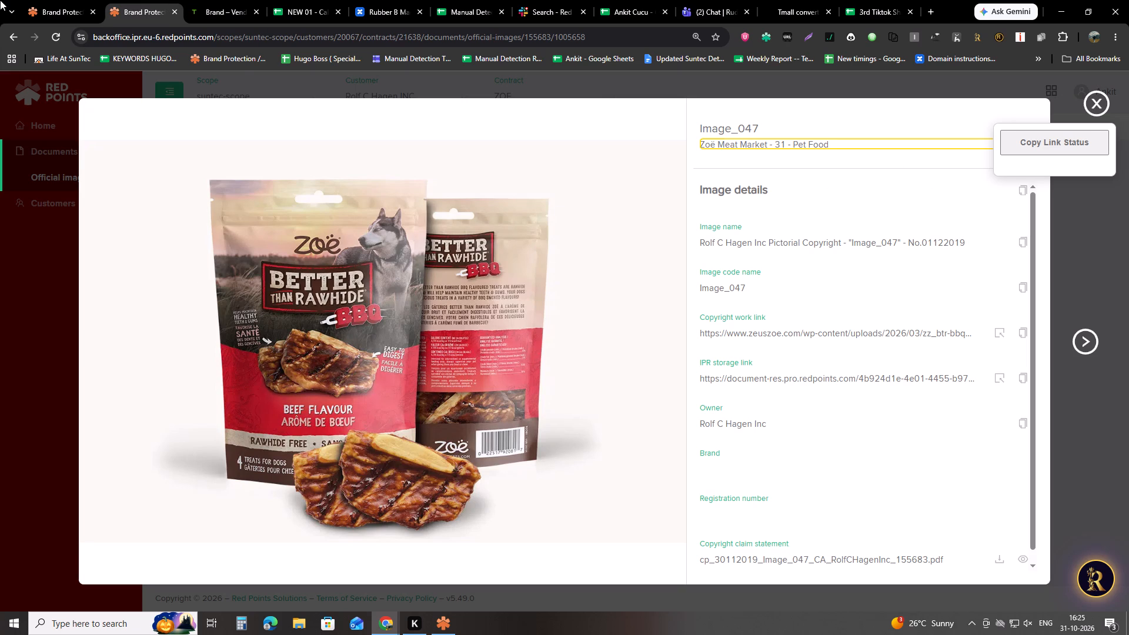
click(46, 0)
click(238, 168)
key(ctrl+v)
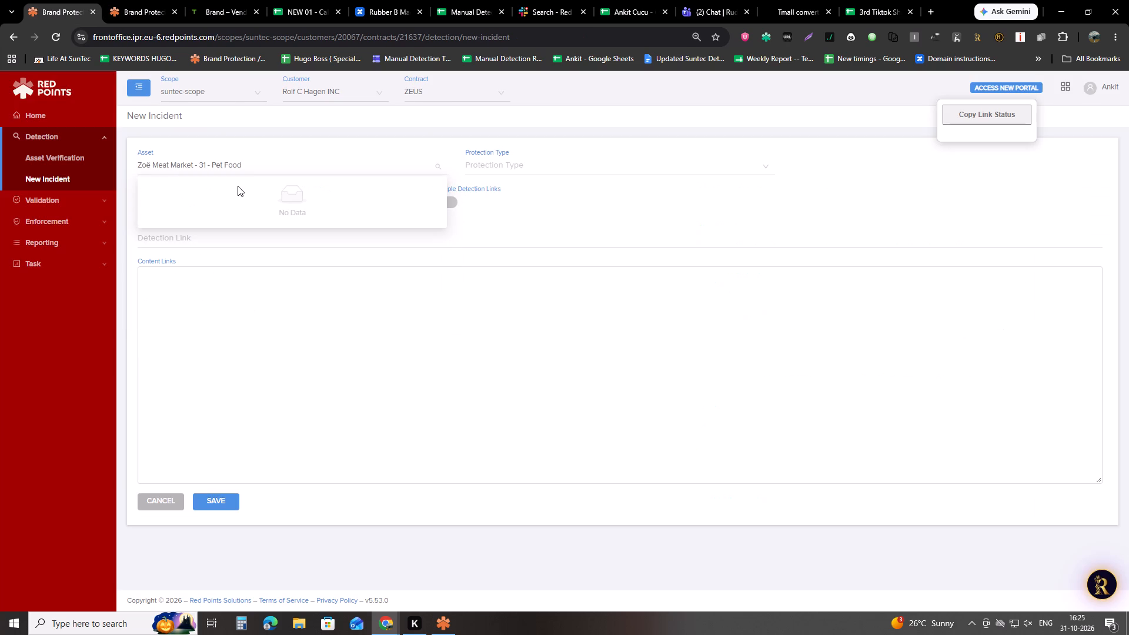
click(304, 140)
Switch the New Incident form's contract to ZOE, copying the contract name from the backoffice Official images page.
click(125, 0)
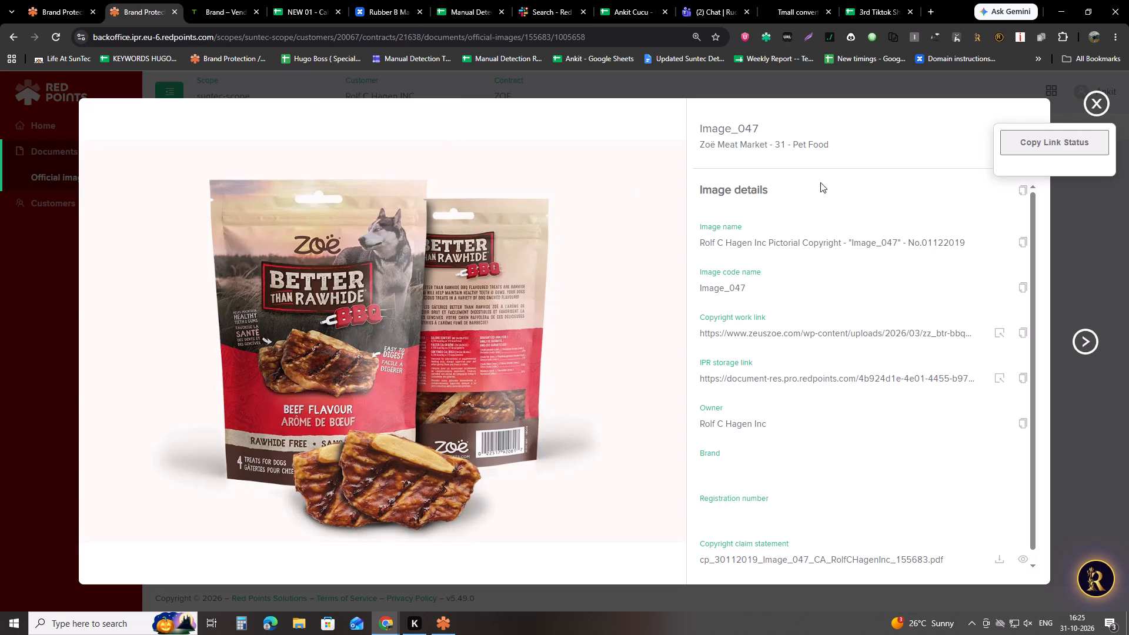
click(1098, 108)
alt+click(501, 93)
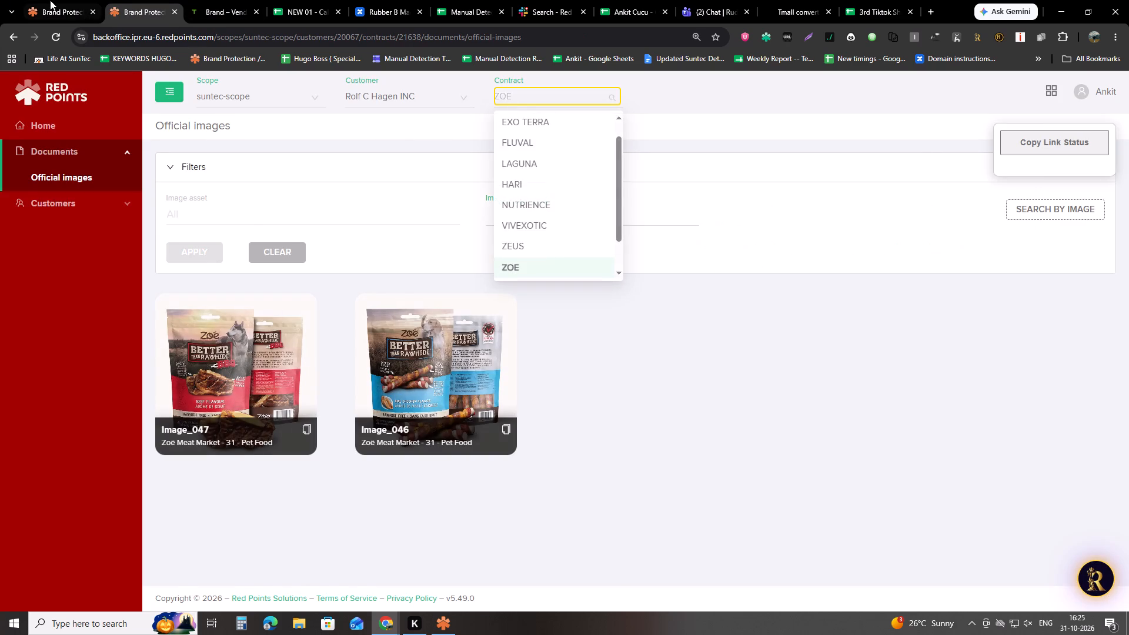
click(45, 0)
double_click(456, 102)
key(ctrl+v)
click(443, 108)
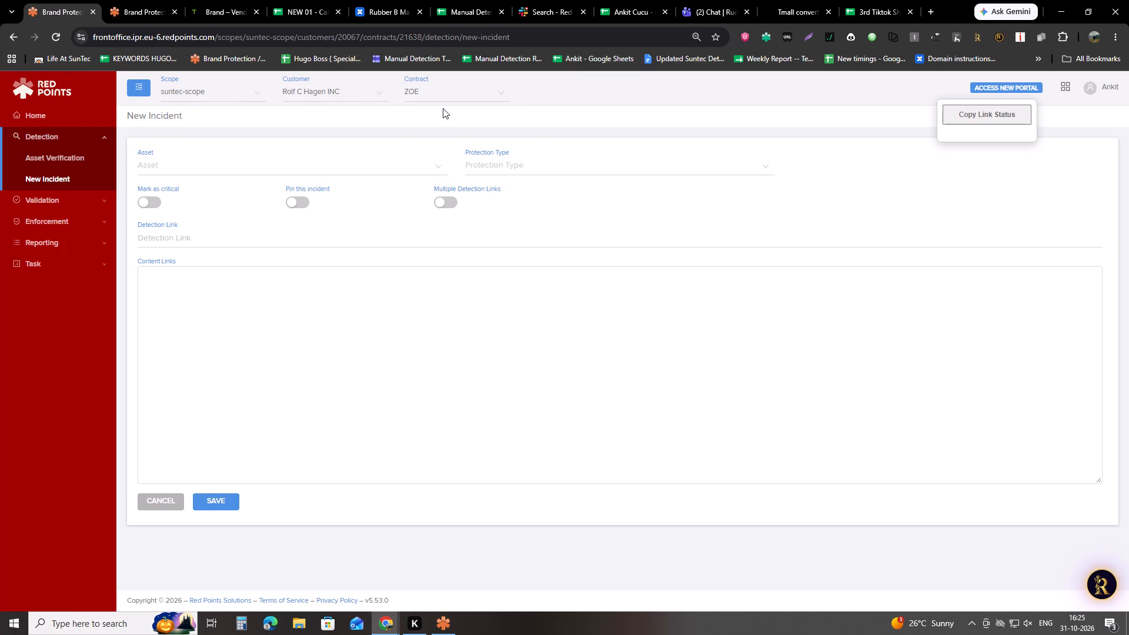
Set the incident's asset to Zoë Meat Market - 31 - Pet Food, copying the name from the Official images asset filter.
click(226, 168)
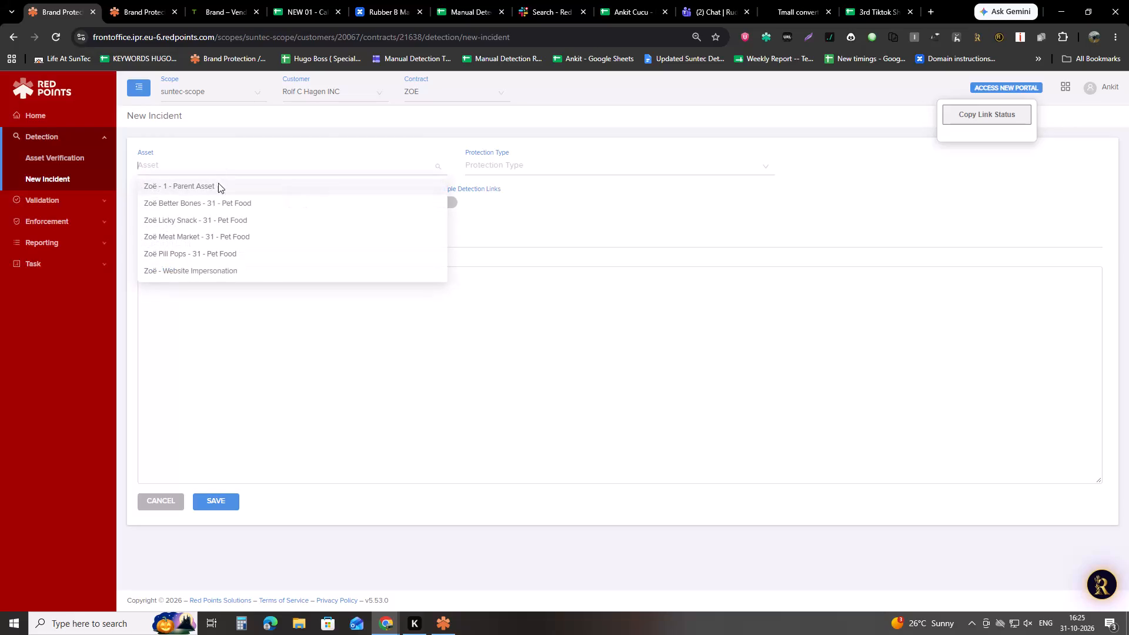
click(162, 0)
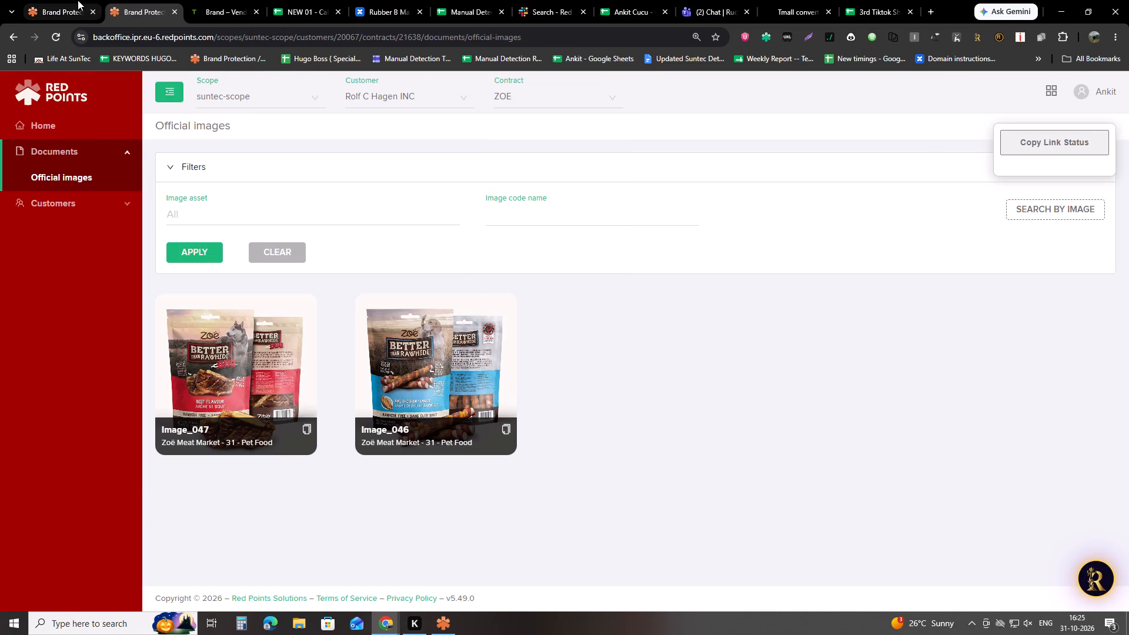
click(78, 0)
click(196, 162)
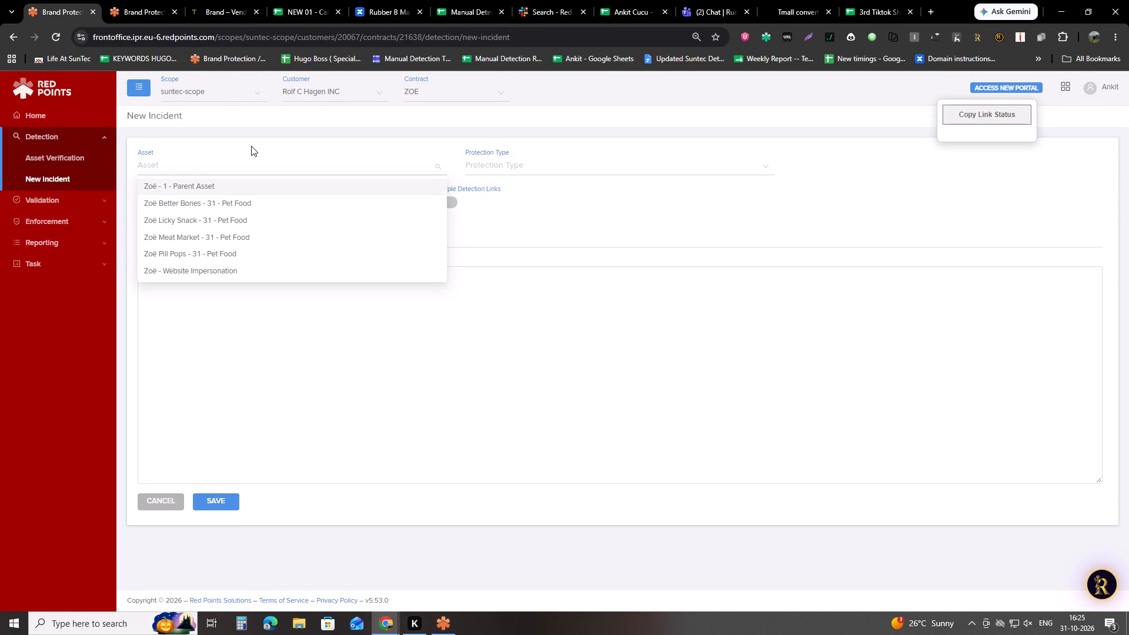
click(142, 0)
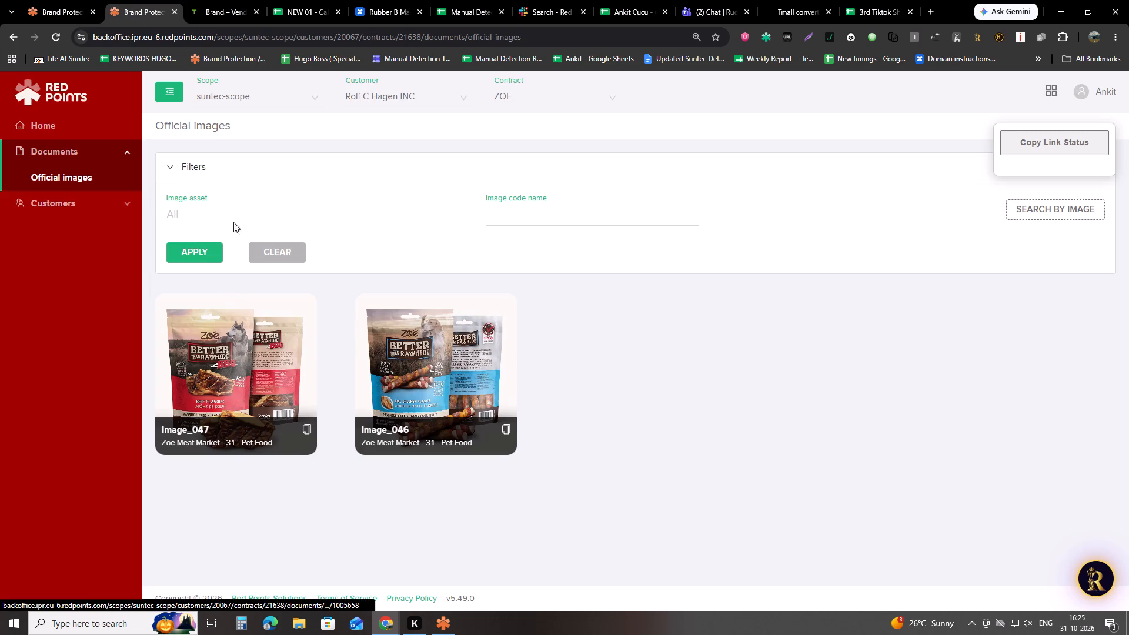
click(234, 206)
click(238, 240)
alt+click(236, 218)
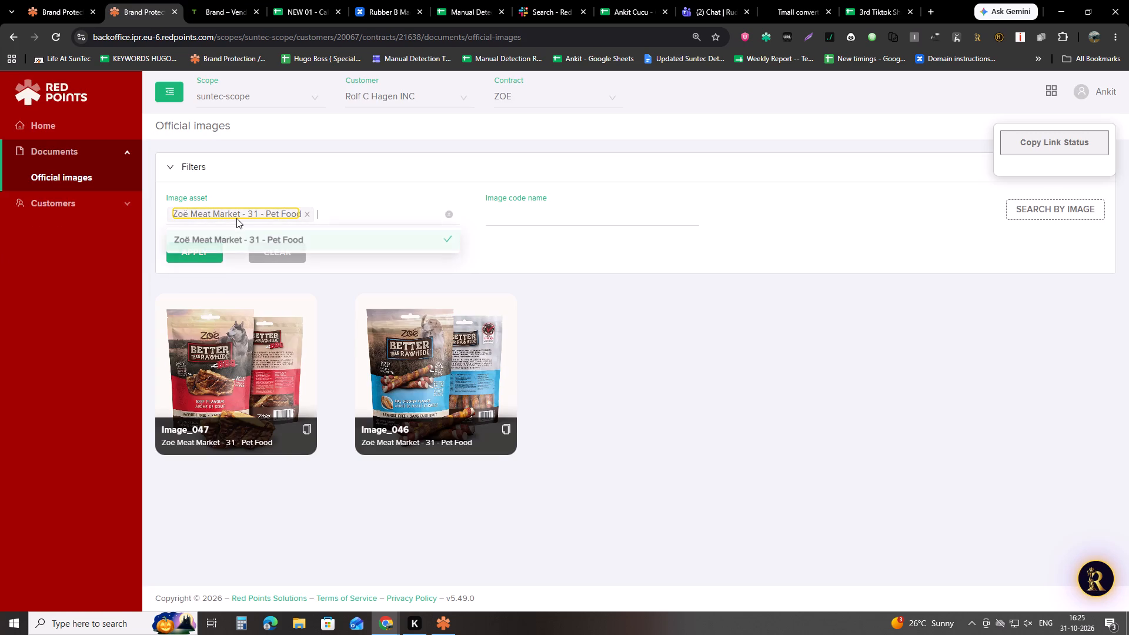
click(39, 0)
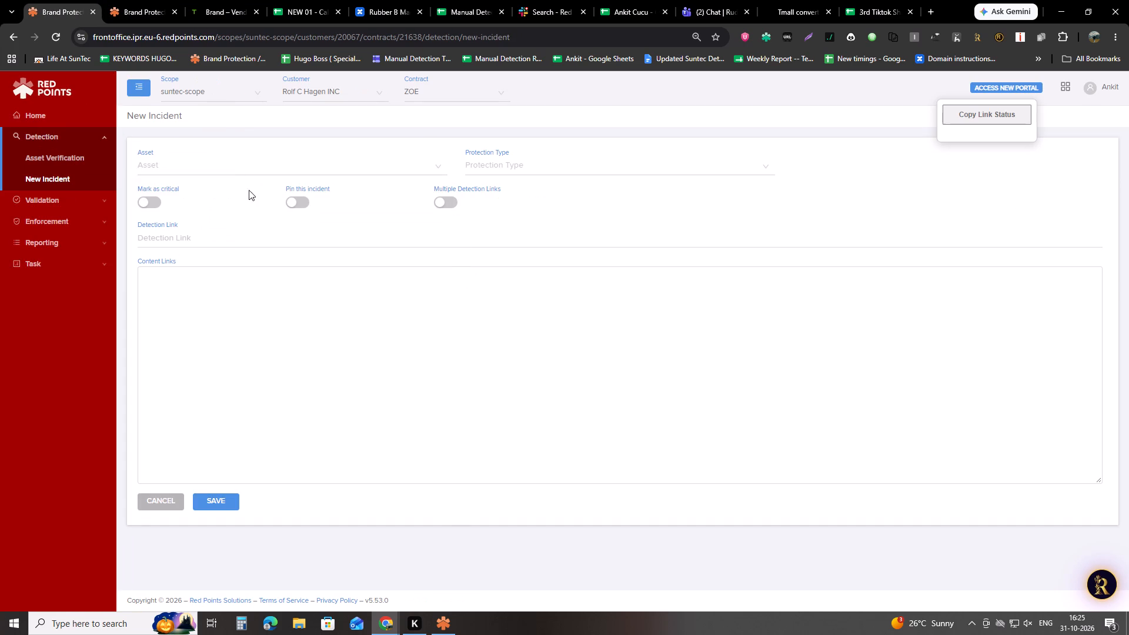
click(238, 158)
key(ctrl+v)
click(232, 190)
Set the incident's protection type to Product counterfeit and enable Multiple Detection Links.
click(549, 160)
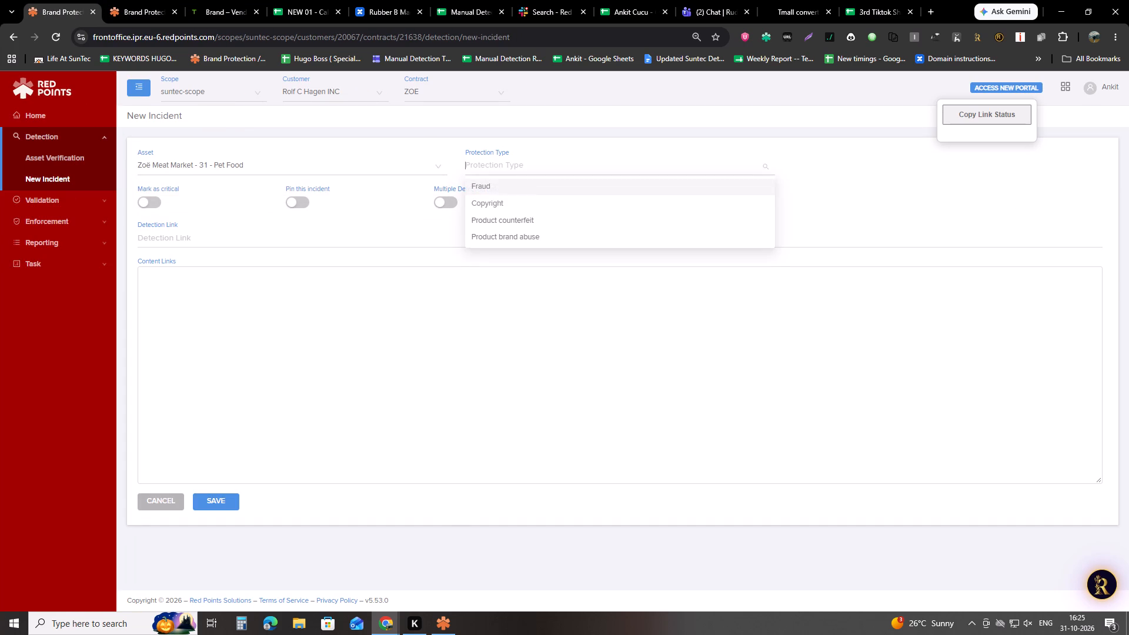
click(518, 216)
click(450, 200)
key(alt+Tab)
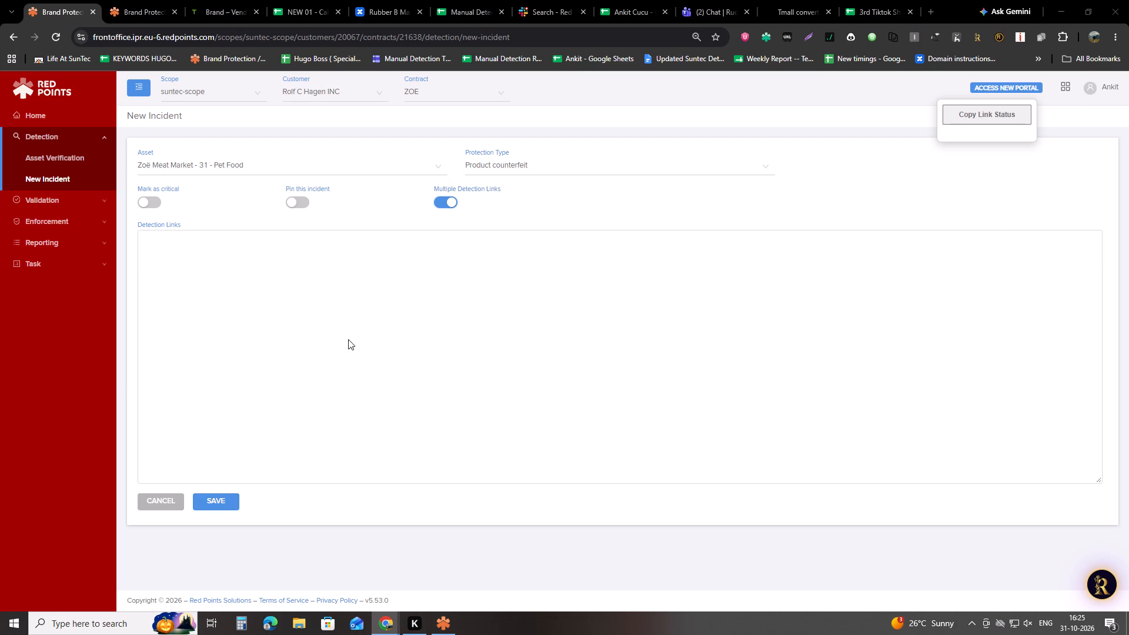
key(alt+Tab)
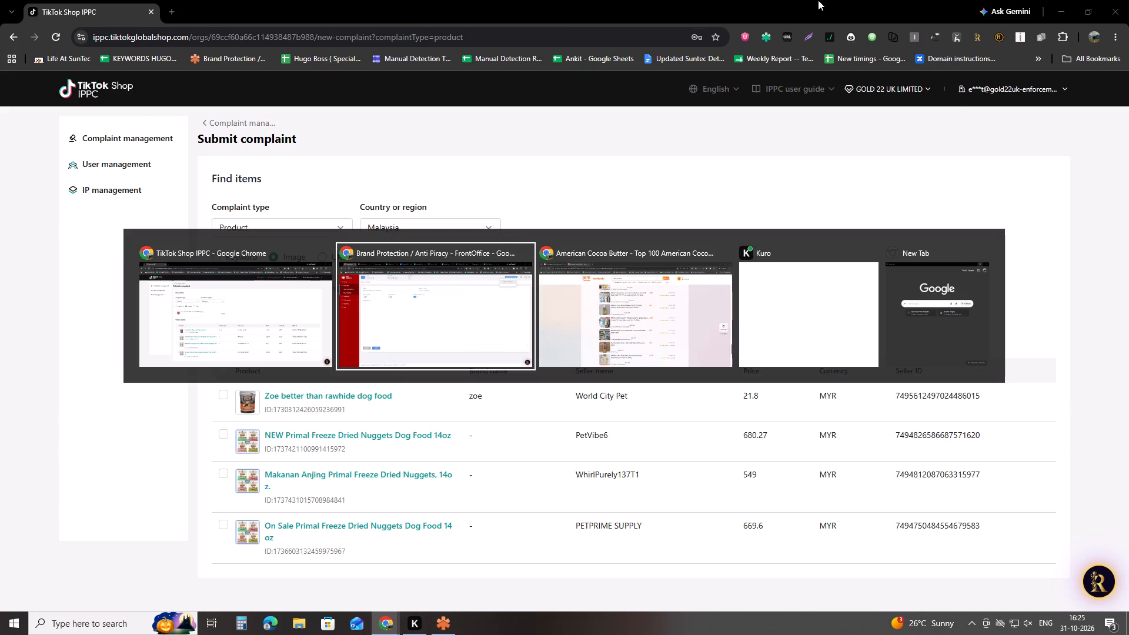
click(849, 0)
click(459, 0)
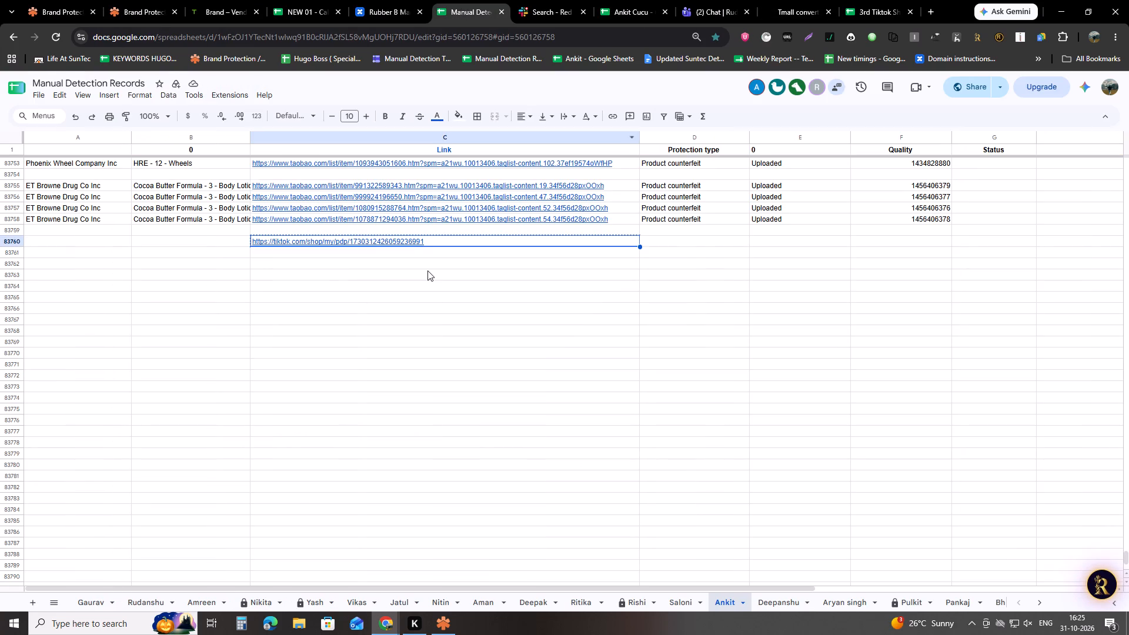
key(ctrl+c)
key(ctrl+c)
key(ctrl+c)
key(ctrl+c)
key(ctrl+c)
key(ctrl+c)
key(ctrl+c)
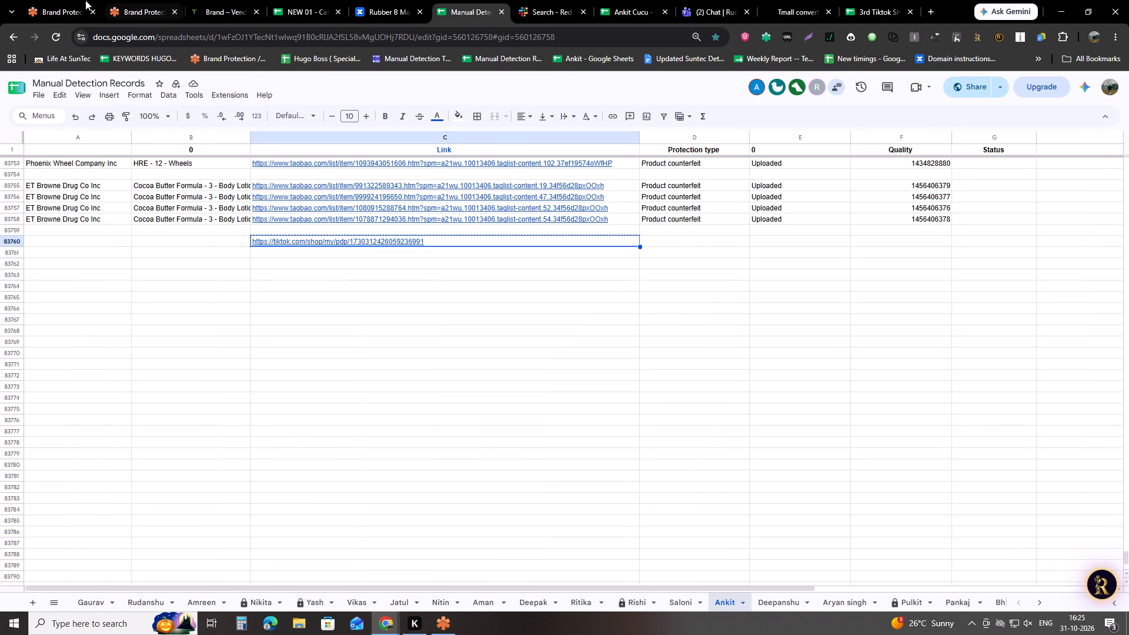
click(85, 0)
click(264, 354)
key(ctrl+v)
click(231, 502)
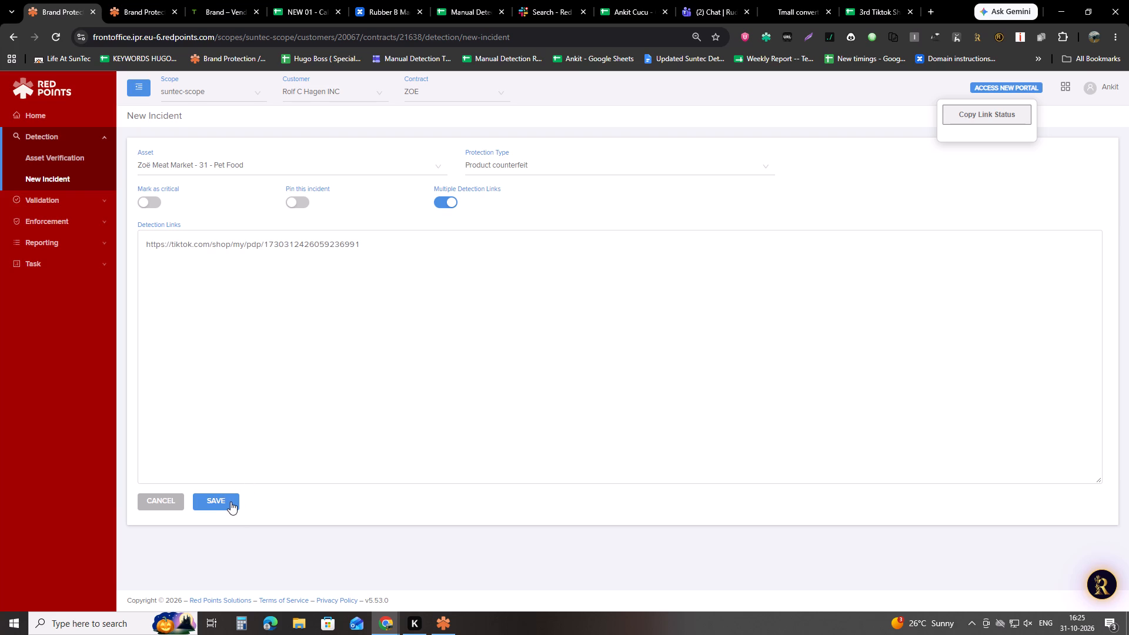
Copy the created incident's link status and paste it into Manual Detection Records starting at cell A83760.
click(956, 121)
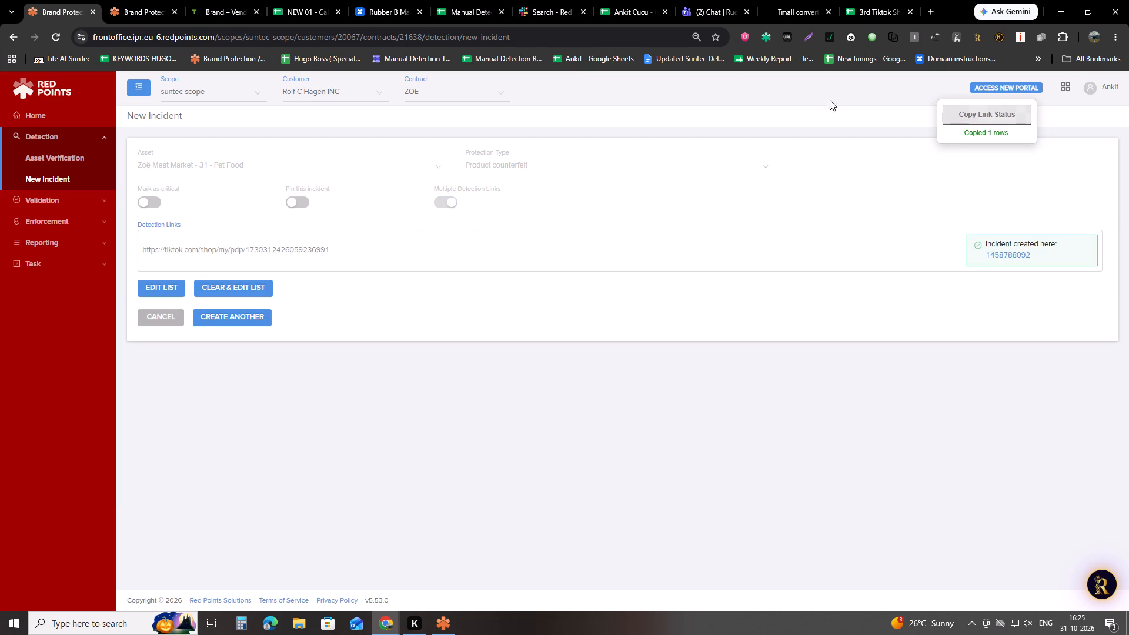
click(459, 0)
click(92, 237)
key(ctrl+v)
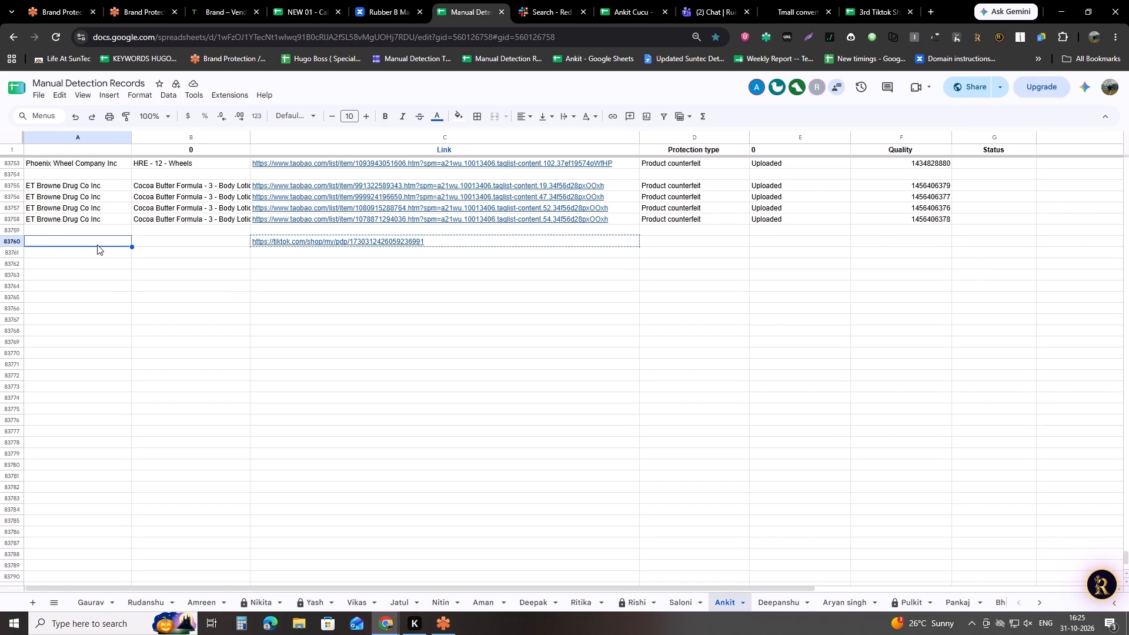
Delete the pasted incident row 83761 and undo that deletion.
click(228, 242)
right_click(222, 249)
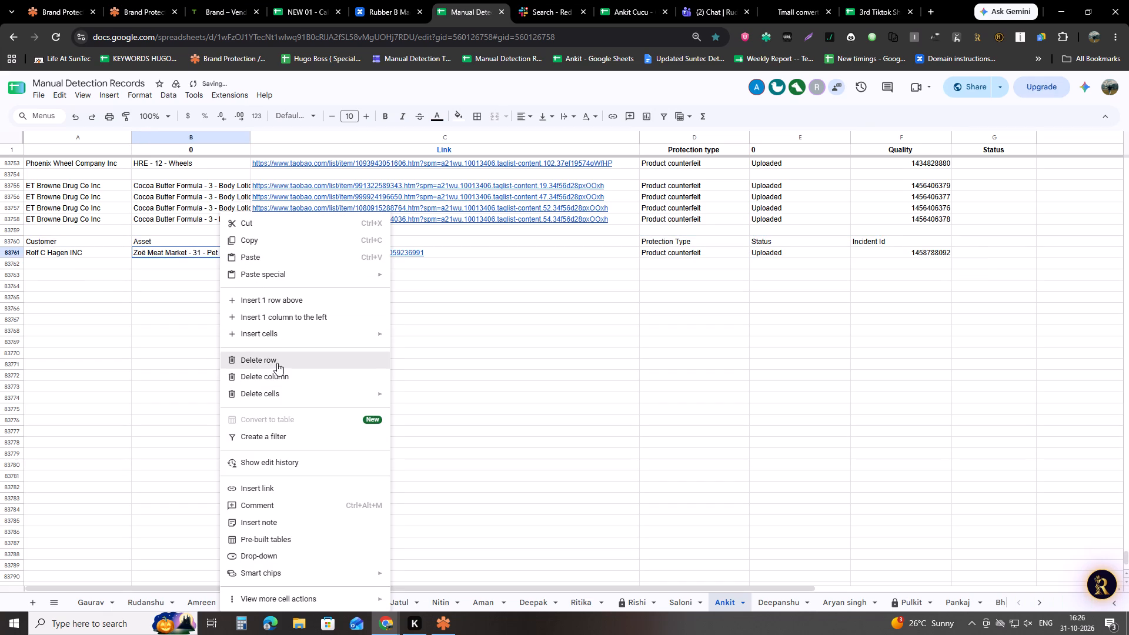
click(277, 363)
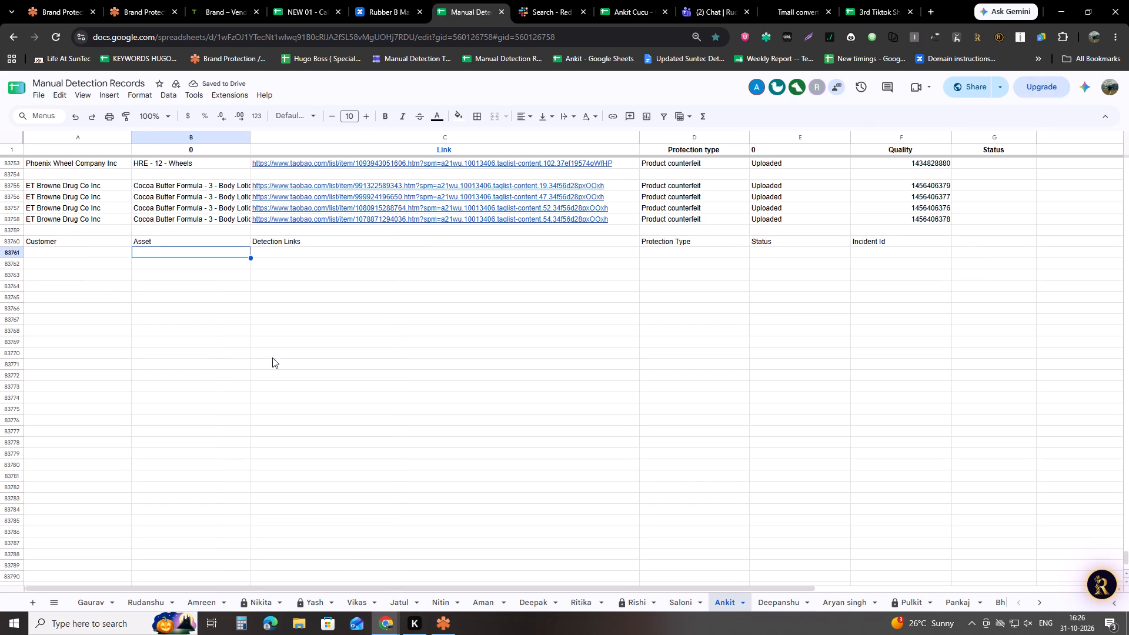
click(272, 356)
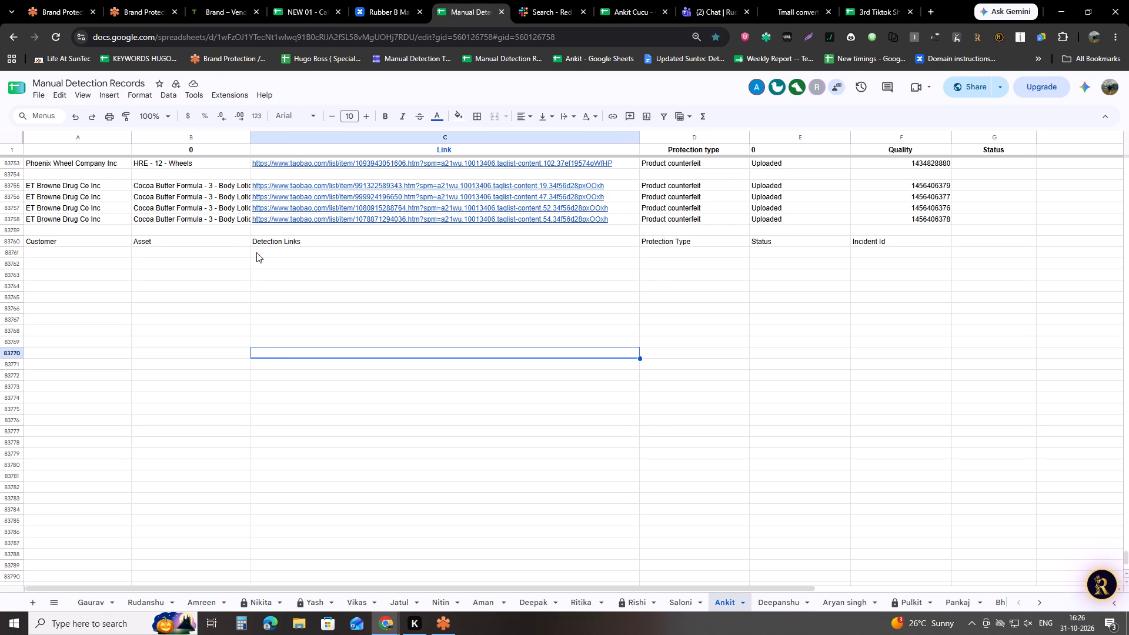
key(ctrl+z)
Delete the pasted header row 83760 from Manual Detection Records.
click(302, 242)
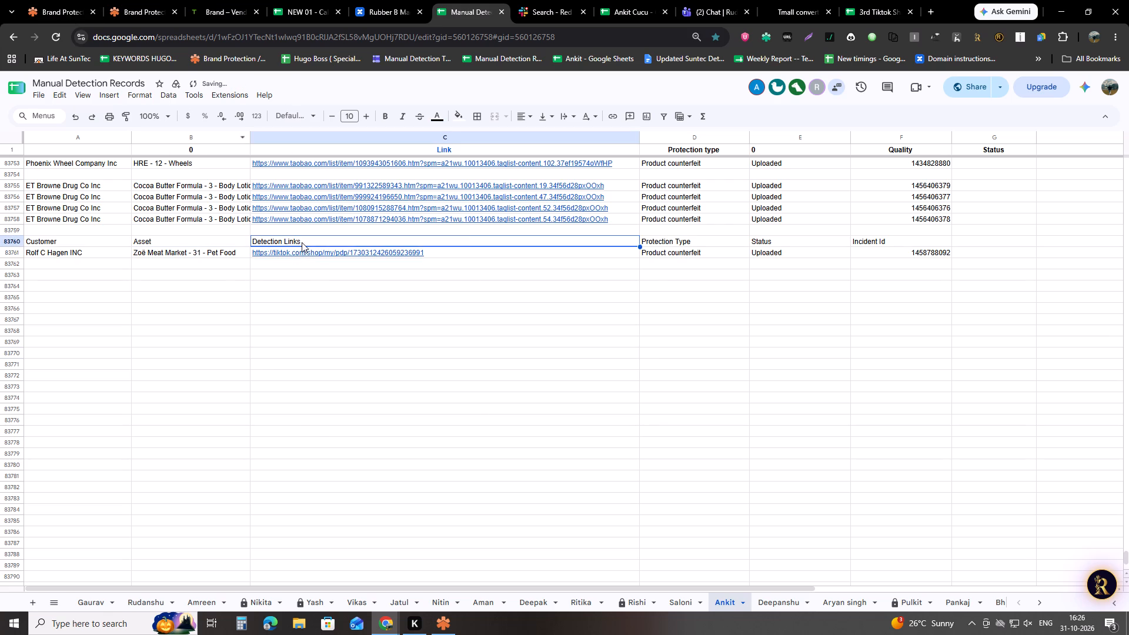
right_click(302, 242)
click(355, 356)
Enter 30 in column KJ of the Rolf C Hagen Inc (Zoe) row in the NEW 01 - Calendar sheet.
click(295, 0)
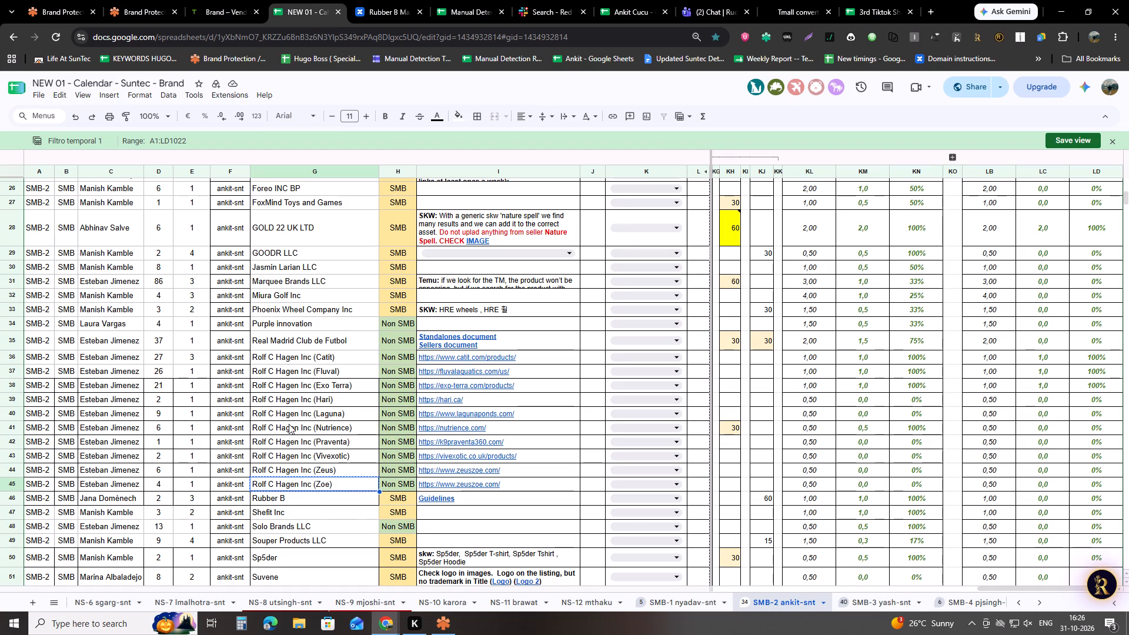
click(0, 488)
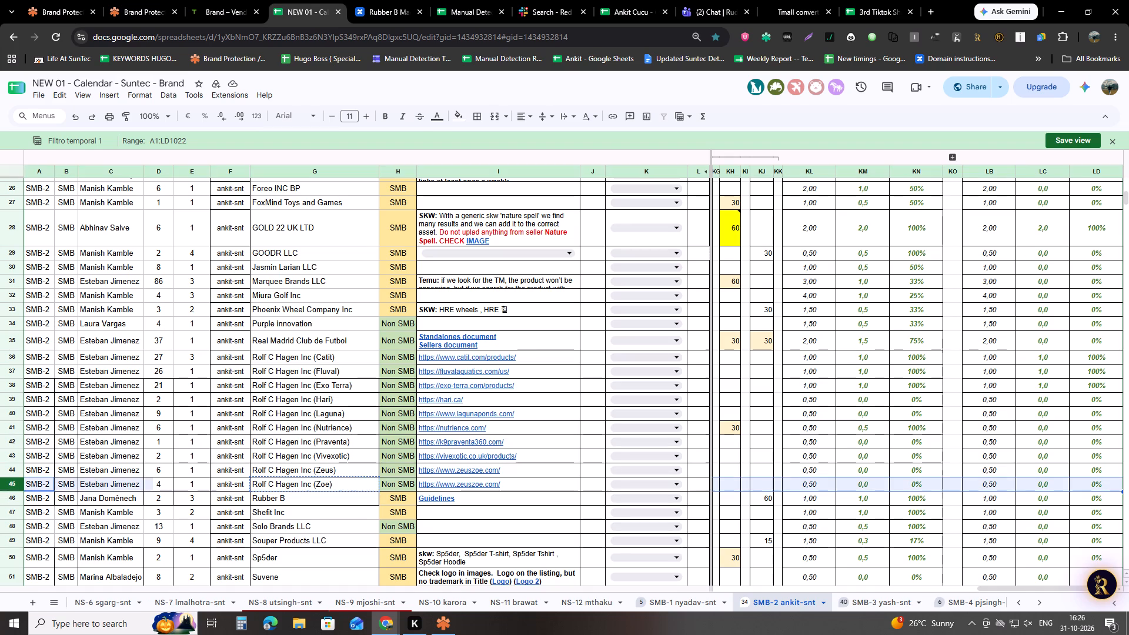
click(764, 482)
text(30)
key(Return)
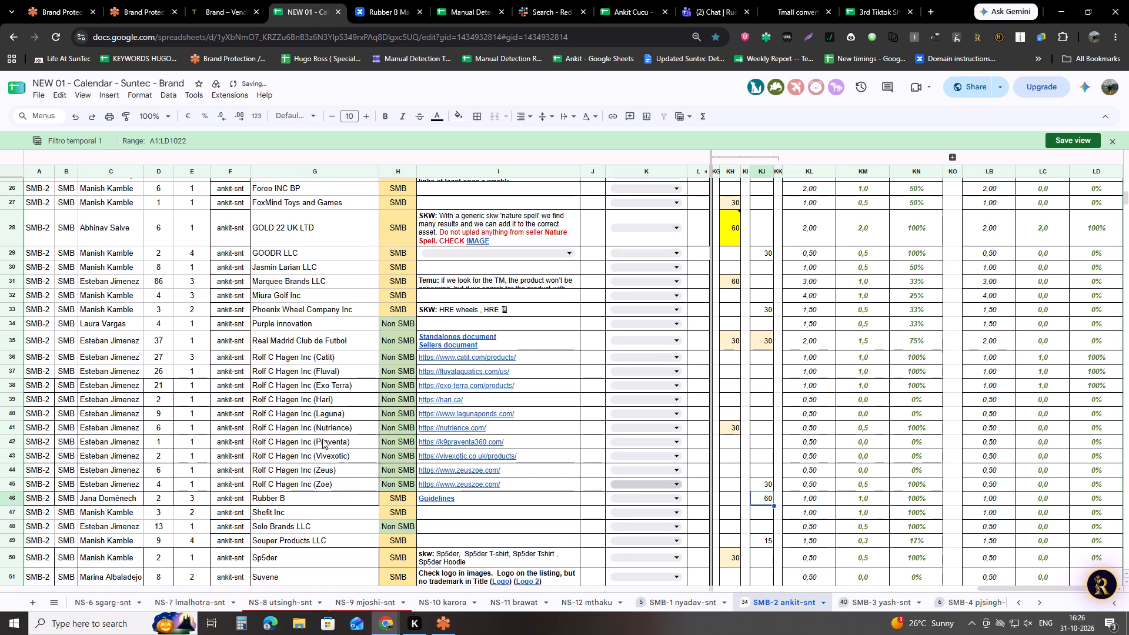
Switch the Official images page's contract to NUTRIENCE, copying the name Nutrience from the calendar's customer cell G41.
double_click(327, 427)
double_click(327, 427)
key(ctrl+c)
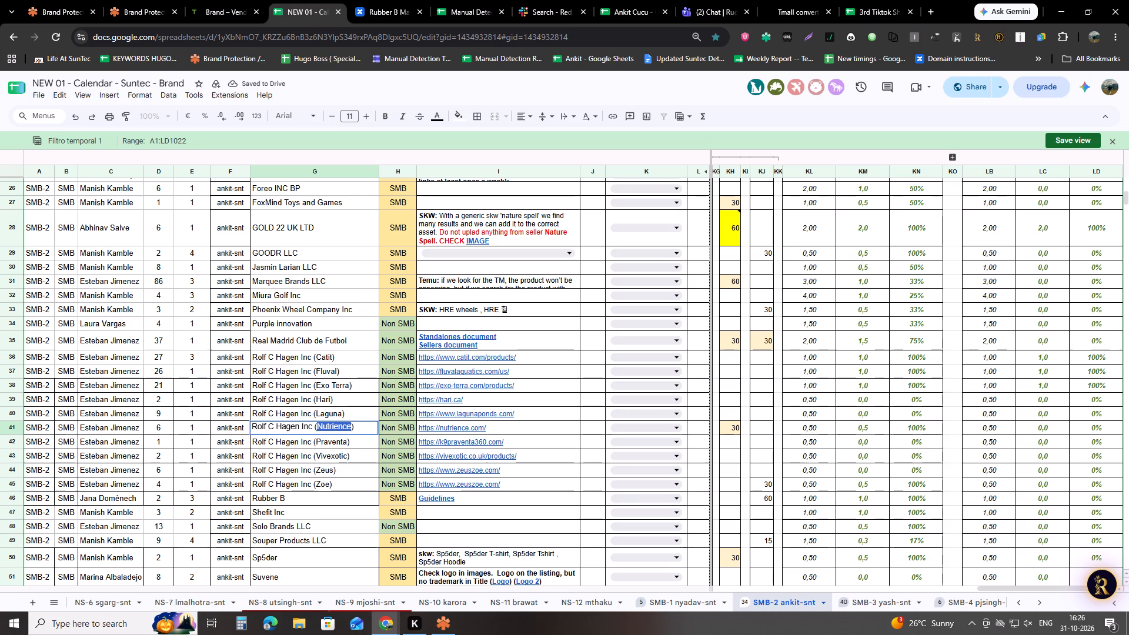
key(ctrl+c)
click(152, 0)
click(539, 94)
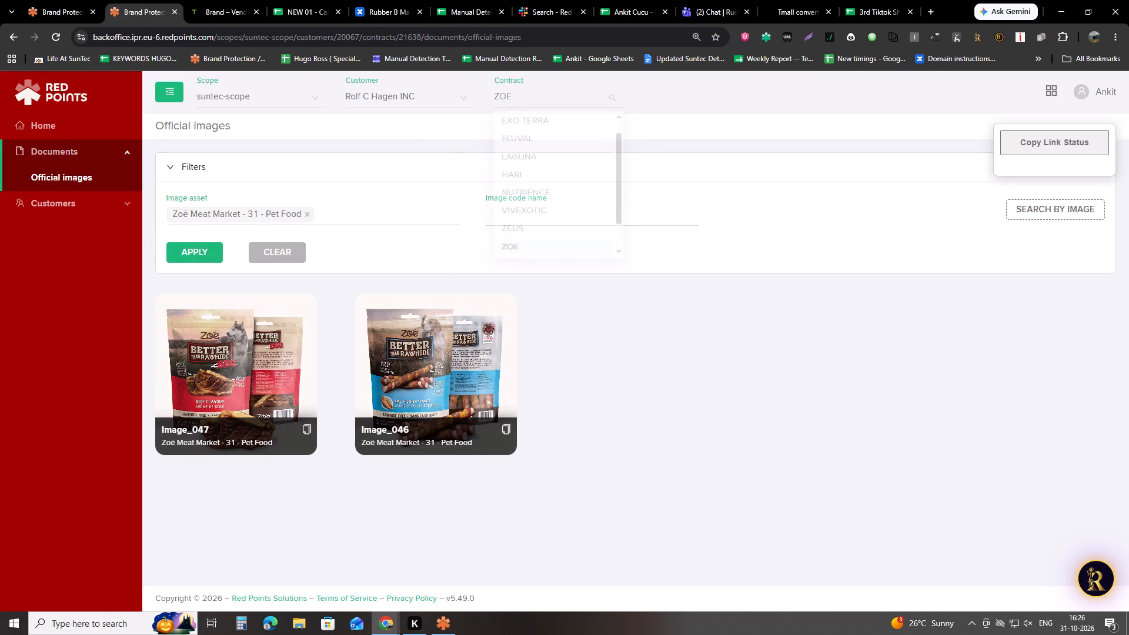
key(ctrl+v)
click(531, 120)
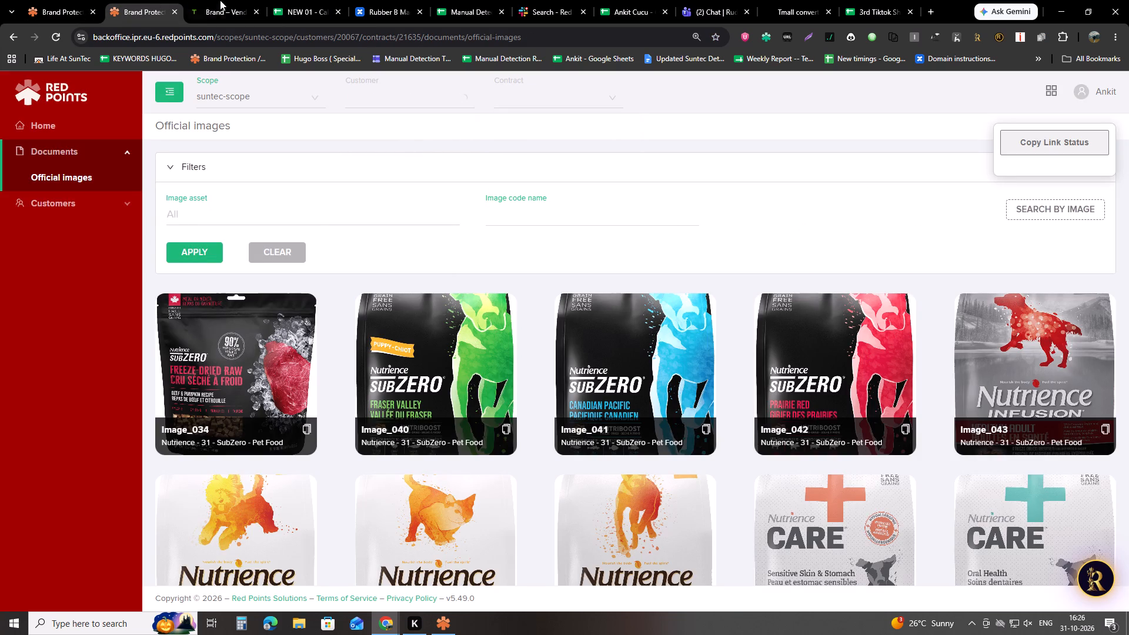
Switch the Official images page's contract to PRAVENTA, copying the name Praventa from the calendar's customer cell G42.
click(275, 0)
click(312, 402)
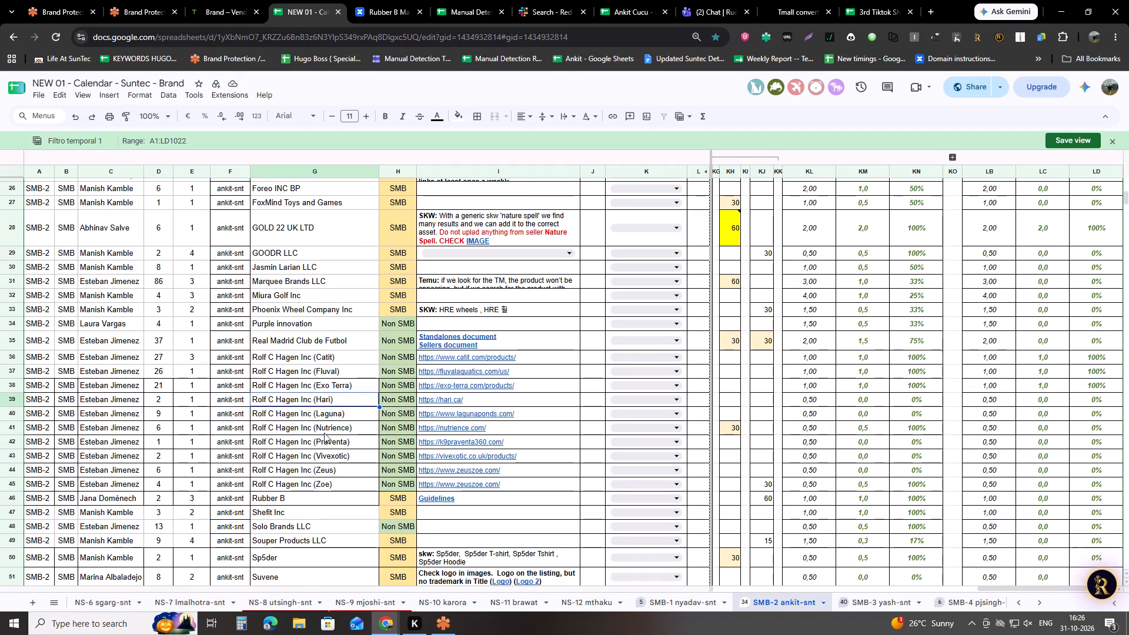
double_click(328, 442)
triple_click(328, 442)
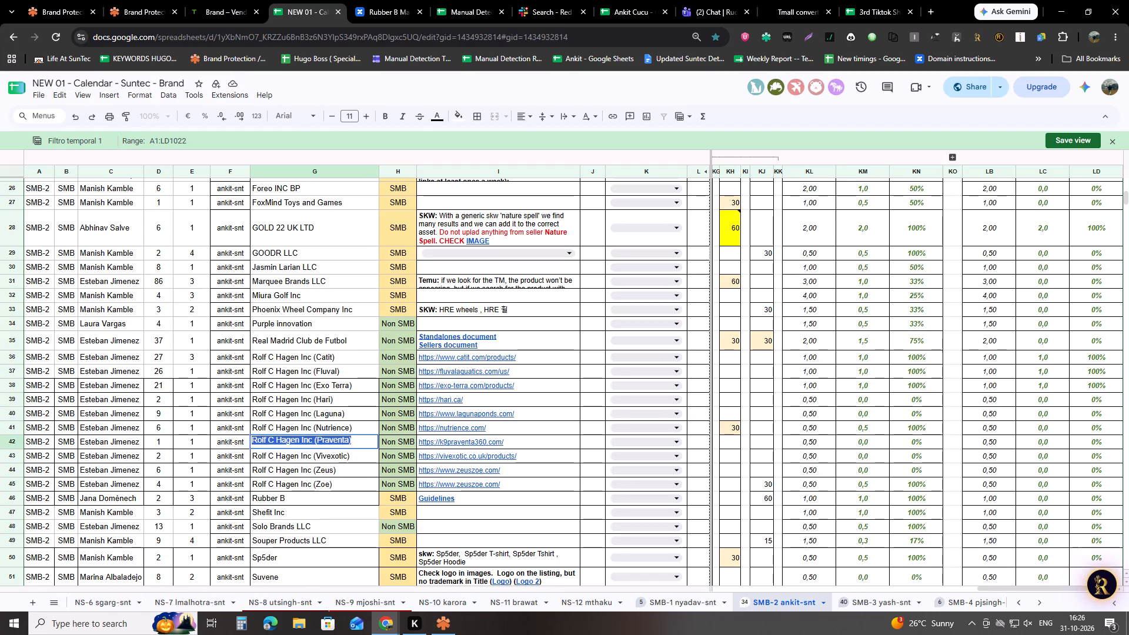
click(323, 400)
double_click(328, 440)
click(328, 440)
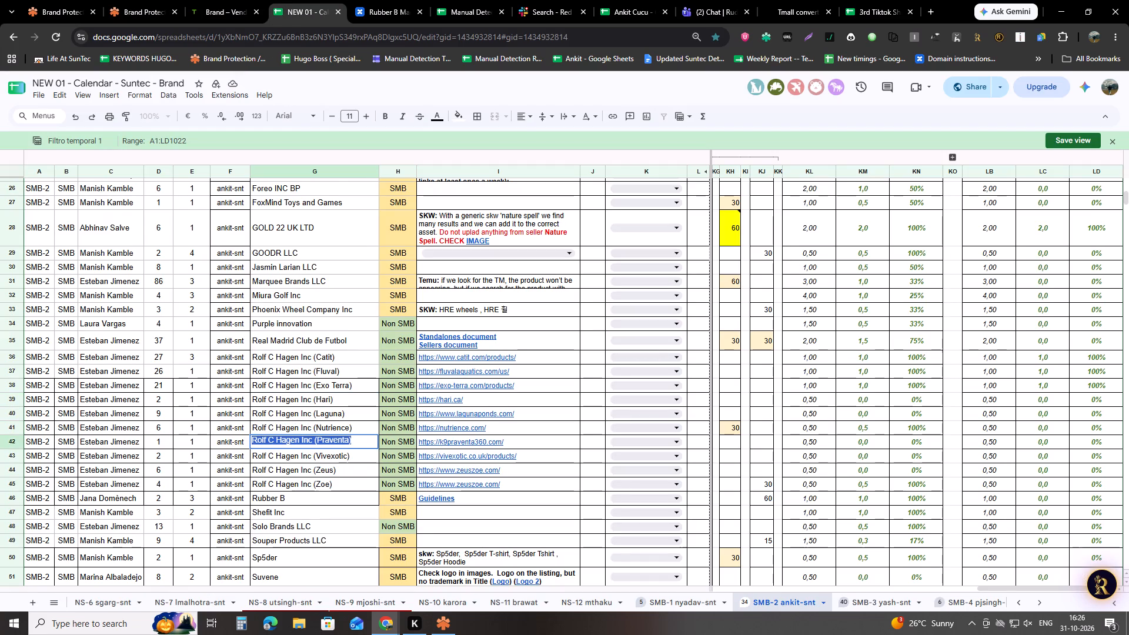
double_click(328, 440)
key(ctrl+c)
key(ctrl+c)
click(116, 0)
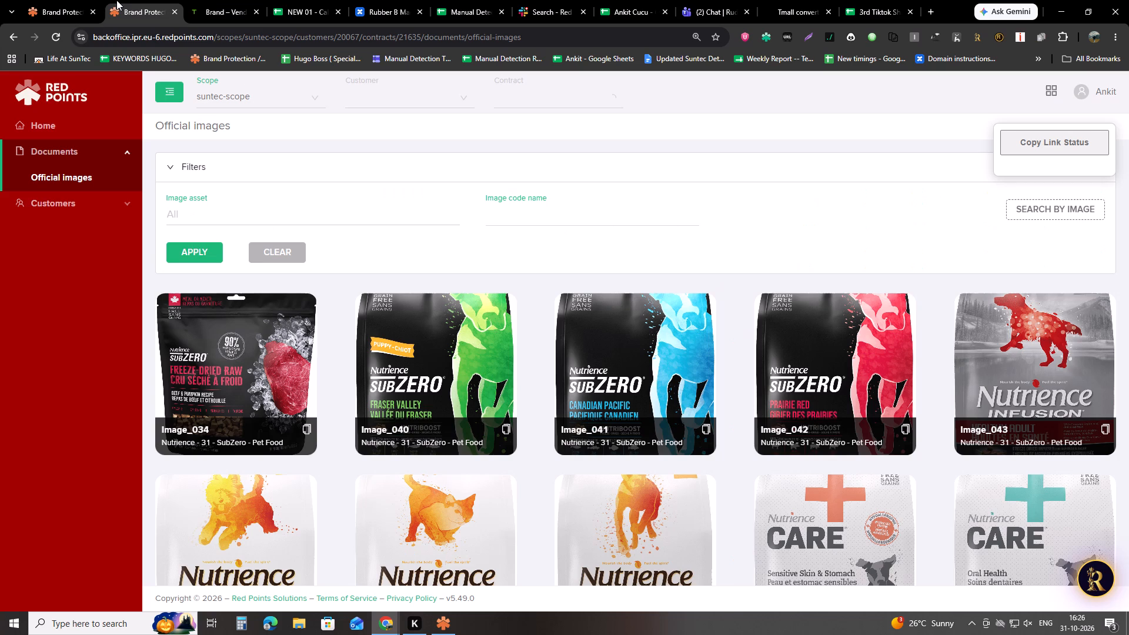
click(532, 102)
key(ctrl+v)
click(530, 115)
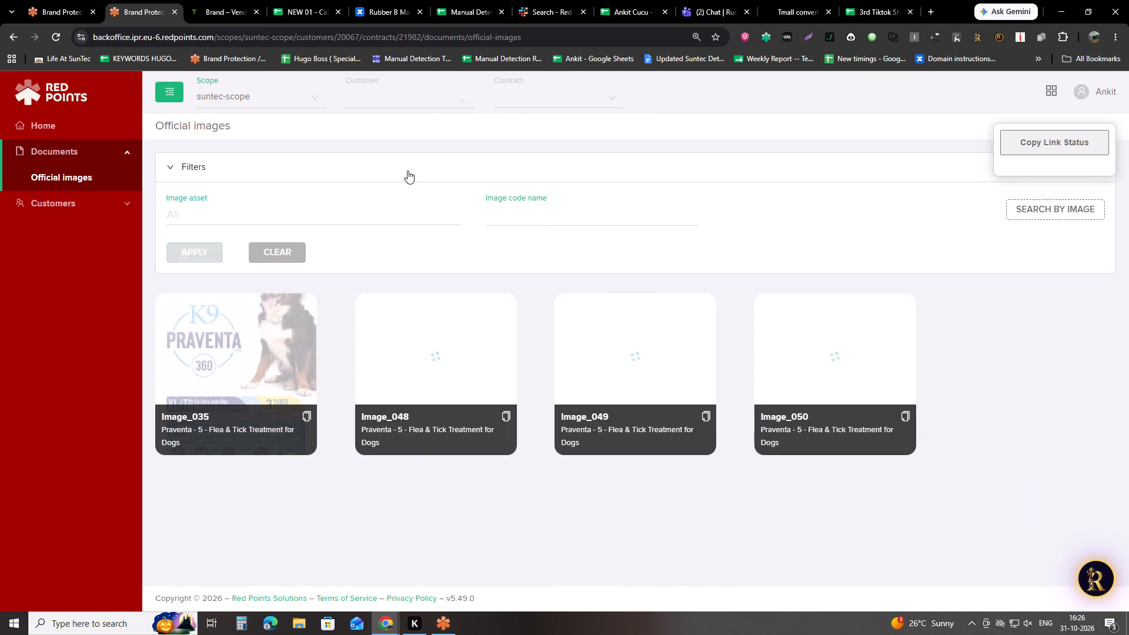
click(476, 372)
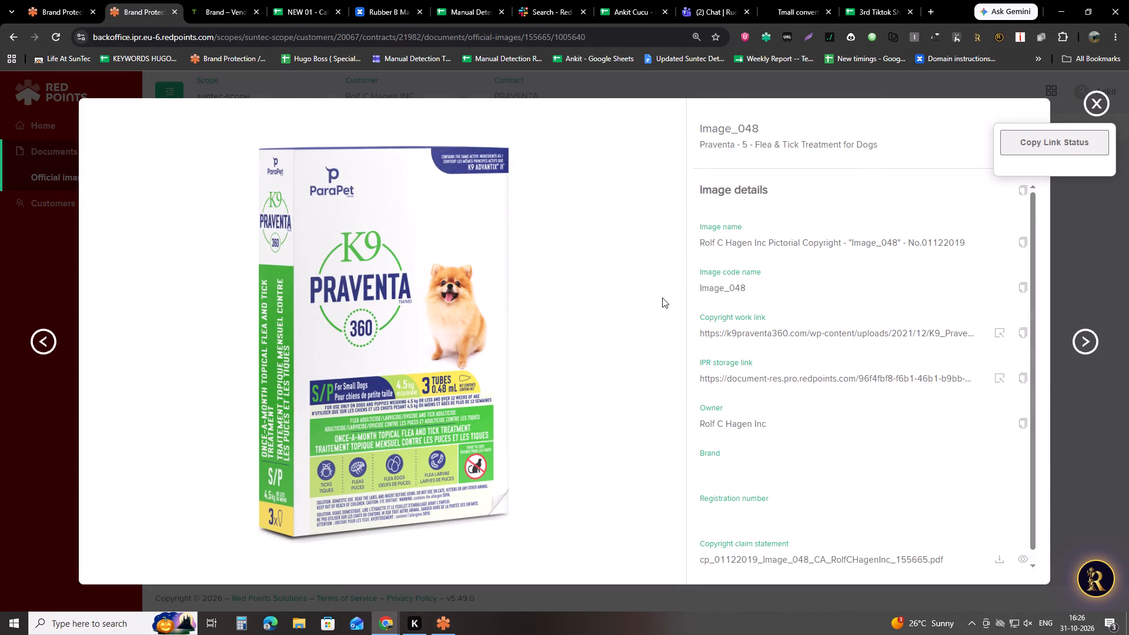
key(shift+super+s)
drag(233, 136, 525, 413)
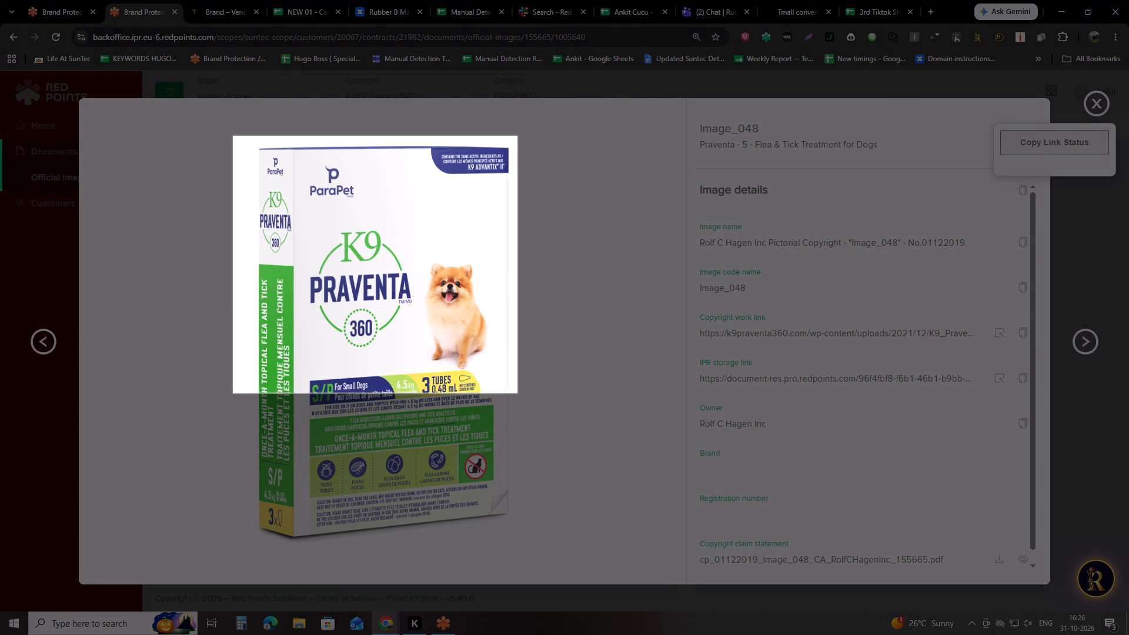
drag(525, 413, 587, 562)
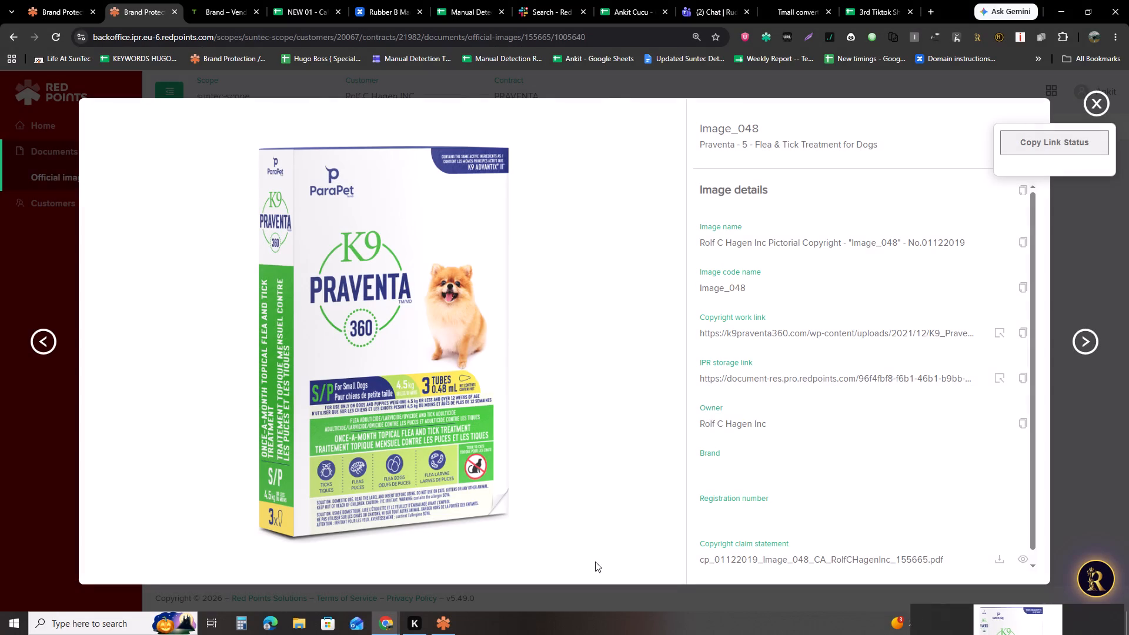
click(964, 534)
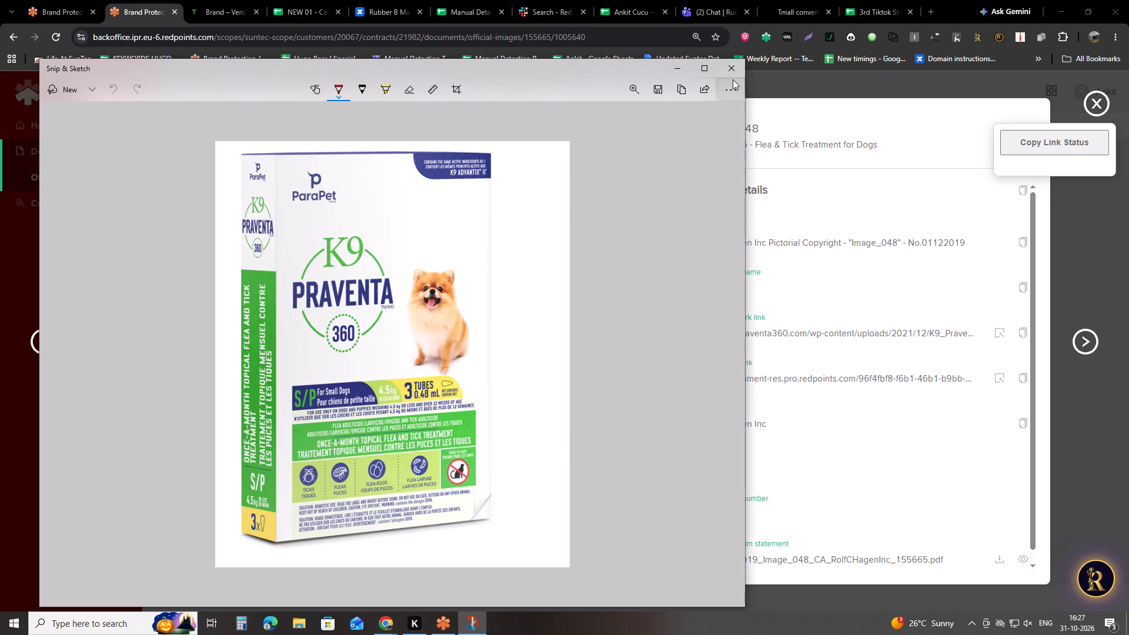
drag(734, 67, 639, 367)
key(ctrl+s)
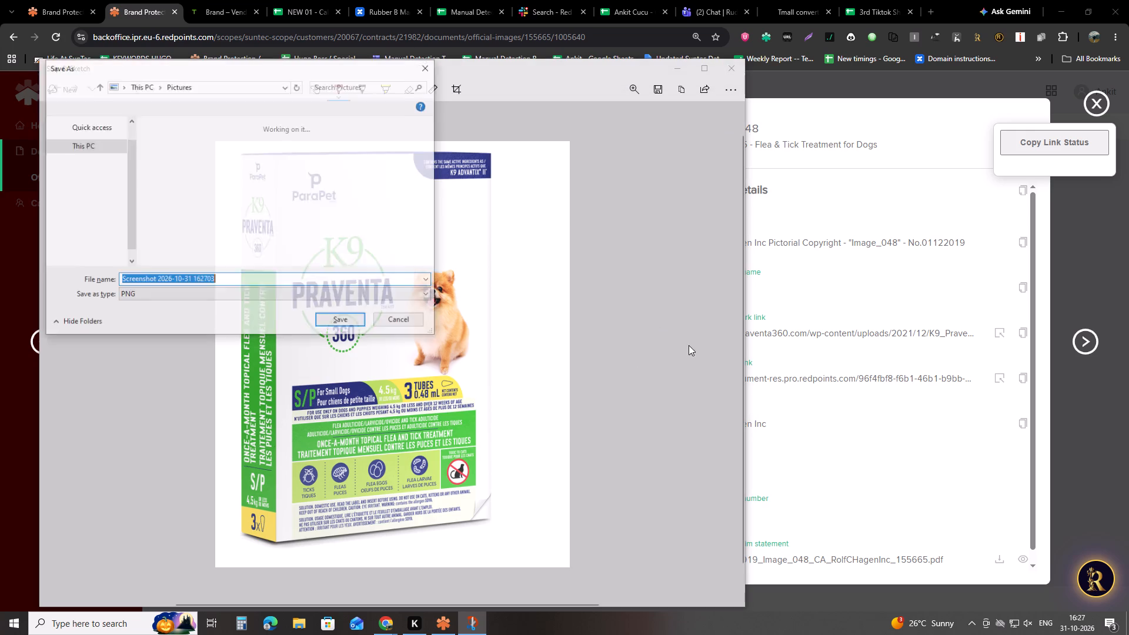
key(Return)
click(721, 72)
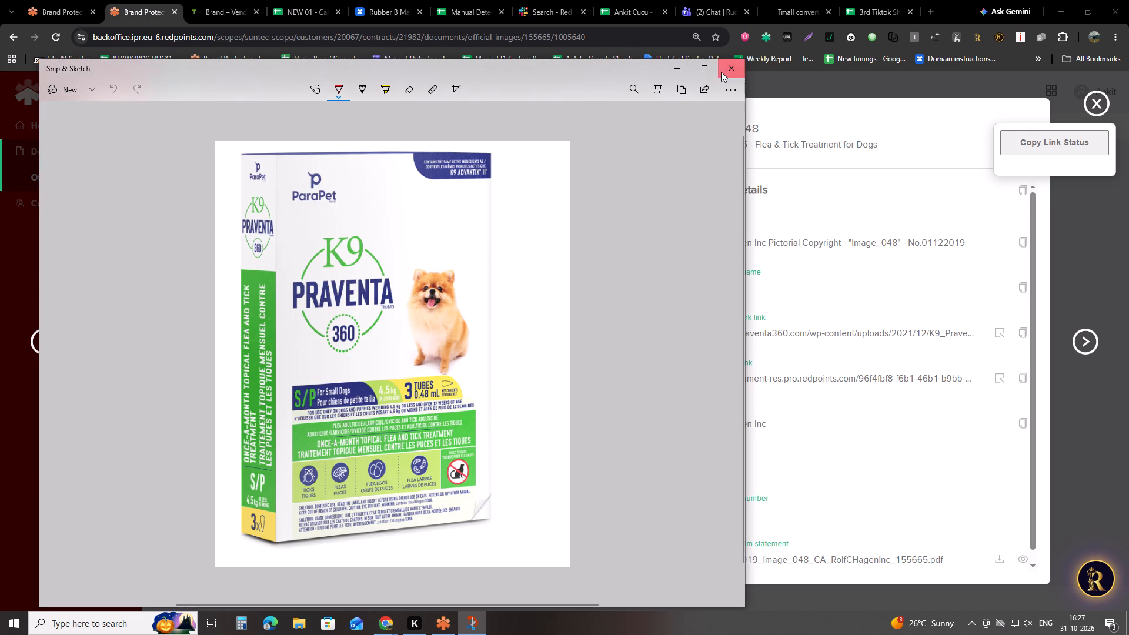
key(alt+Tab)
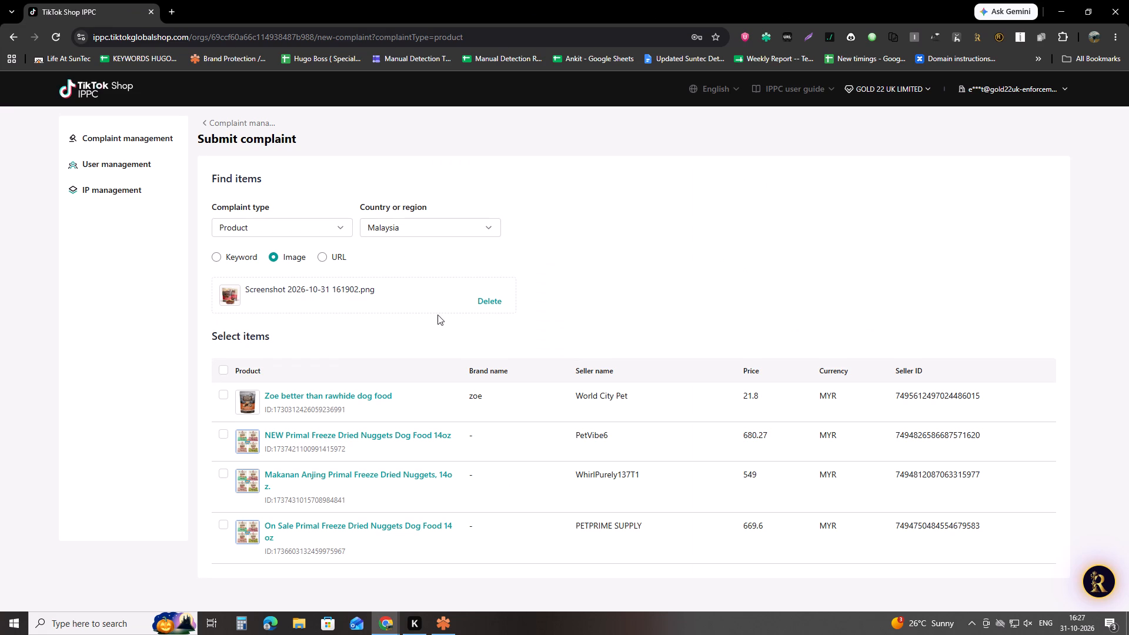
click(491, 296)
click(271, 283)
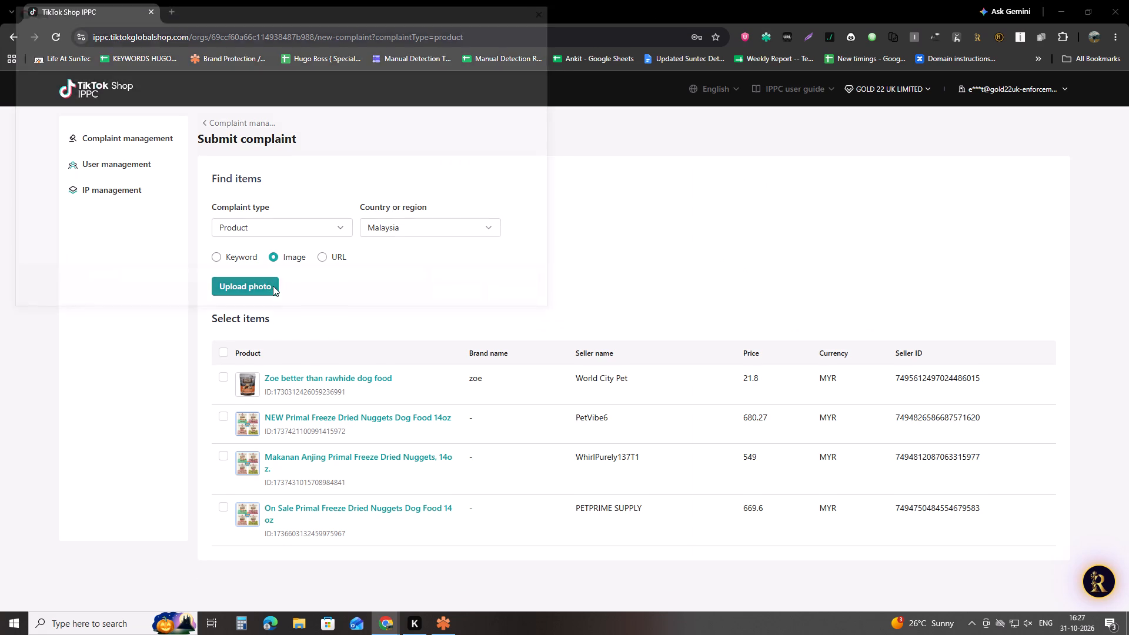
scroll(431, 210, down, 20)
scroll(431, 210, down, 6)
click(348, 227)
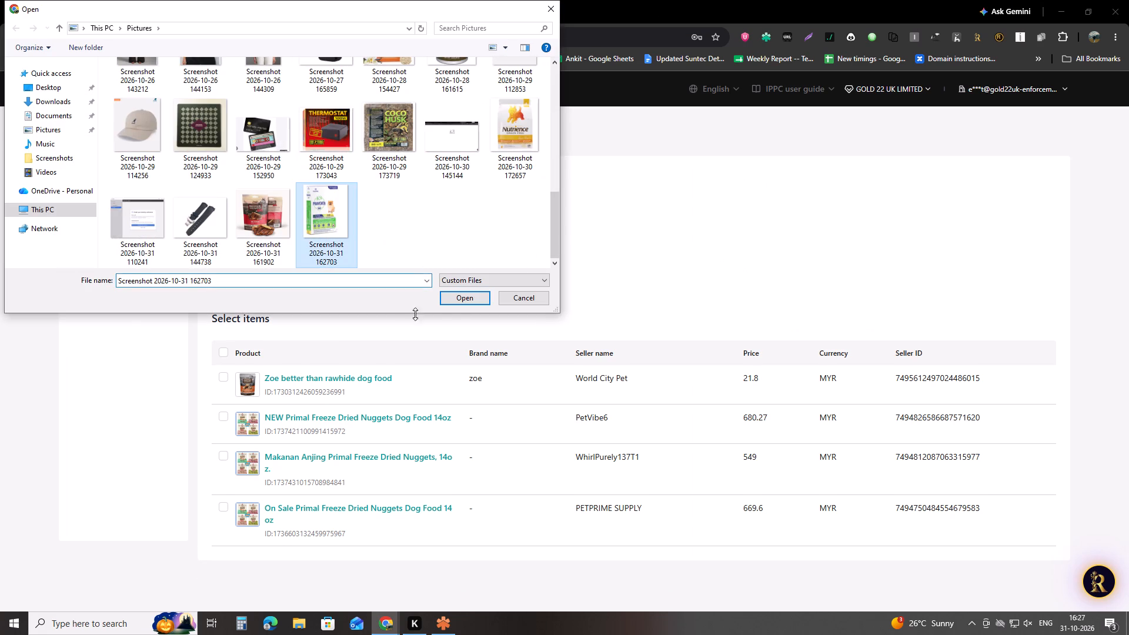
click(459, 305)
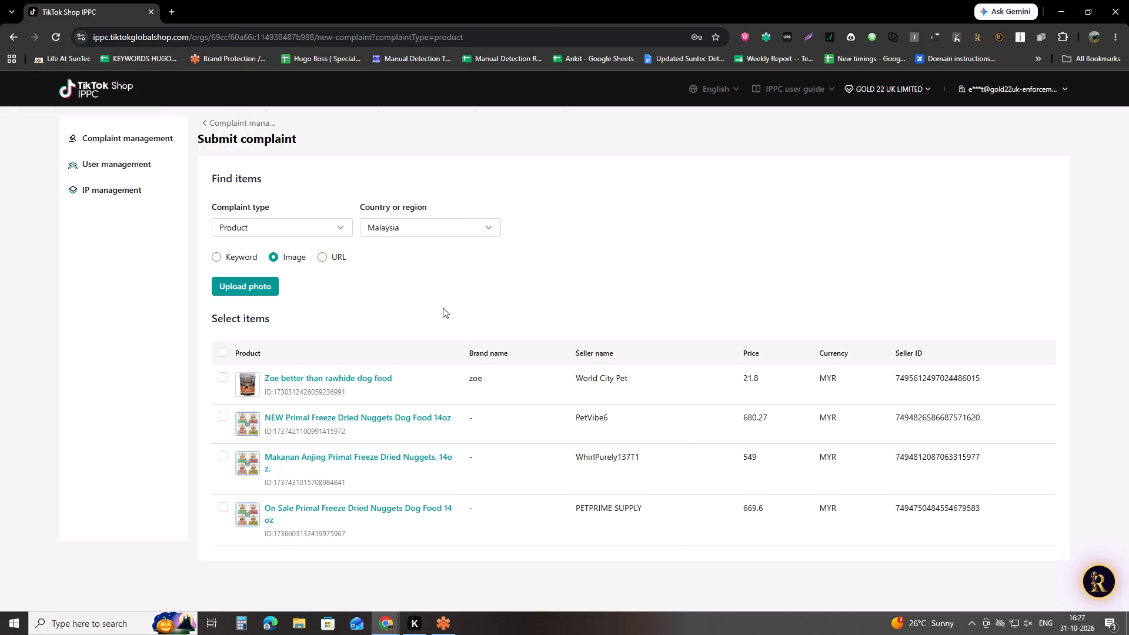
scroll(366, 387, down, 3)
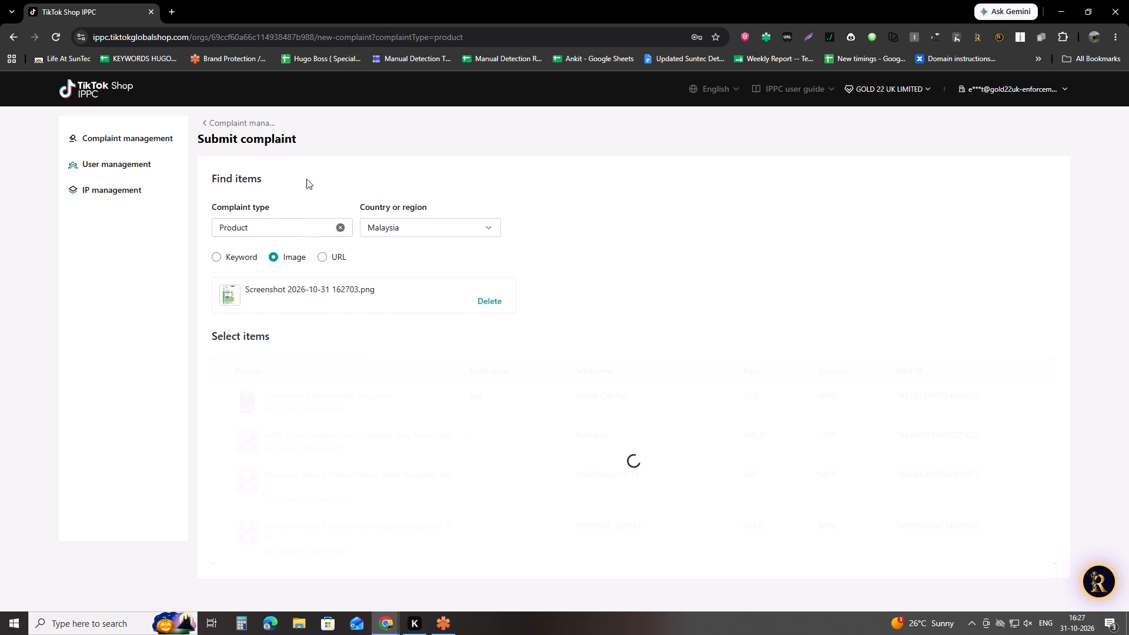
Filter the Tuinet Brand page by customer Rolf C Hagen Inc (Praventa), copying the name from calendar cell G42.
key(alt+Tab)
click(283, 0)
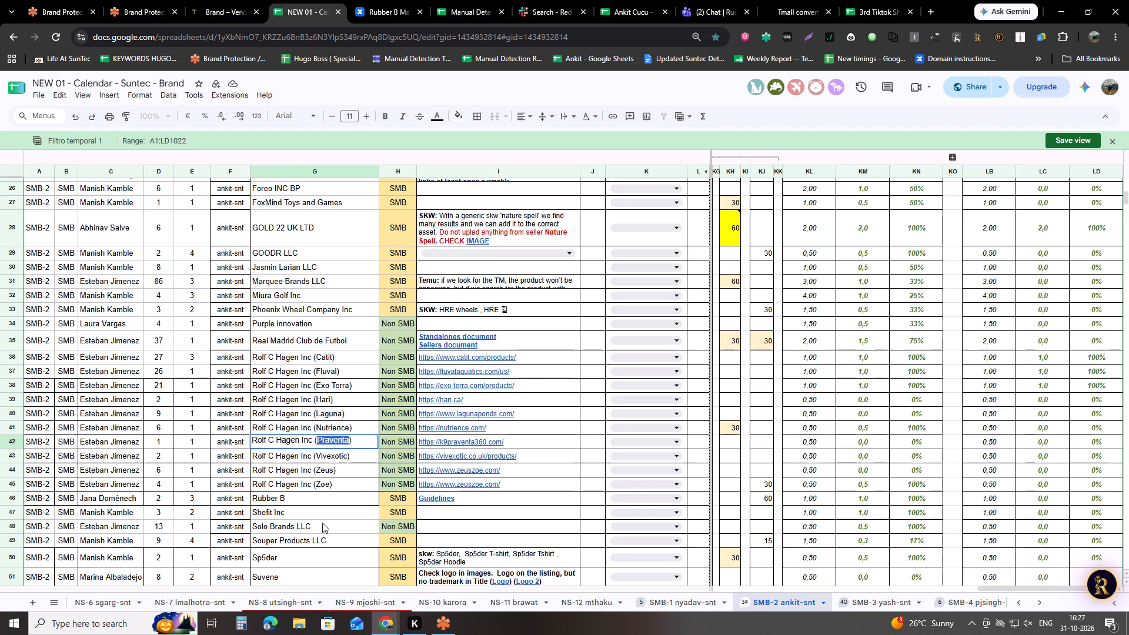
click(340, 475)
click(344, 442)
key(ctrl+c)
click(225, 0)
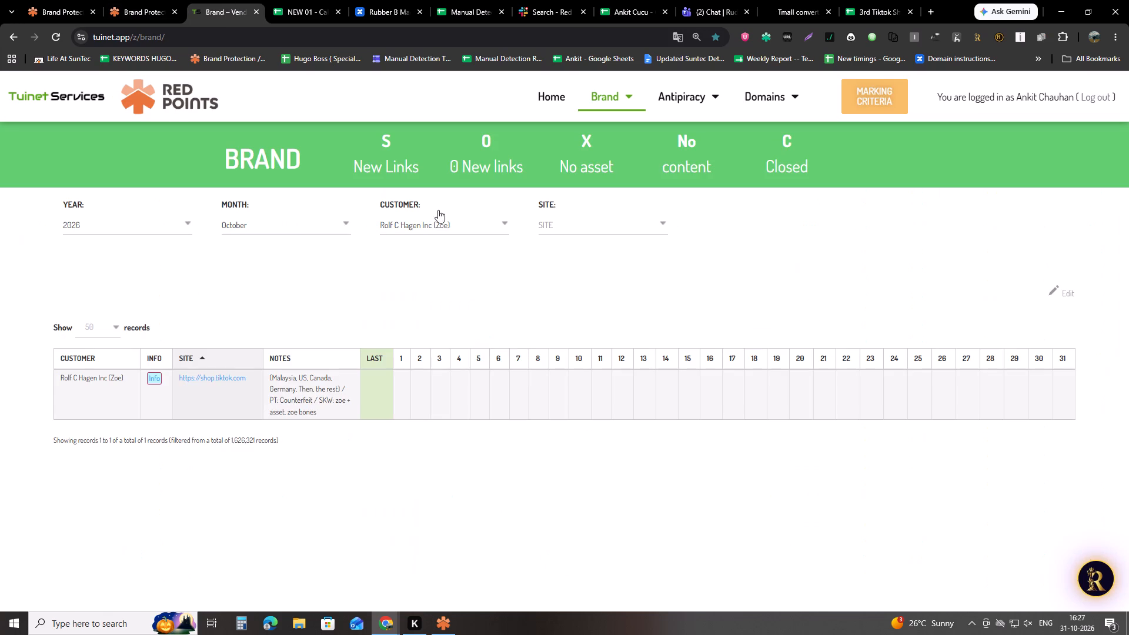
click(449, 206)
click(446, 222)
key(ctrl+v)
key(ctrl+v)
click(452, 258)
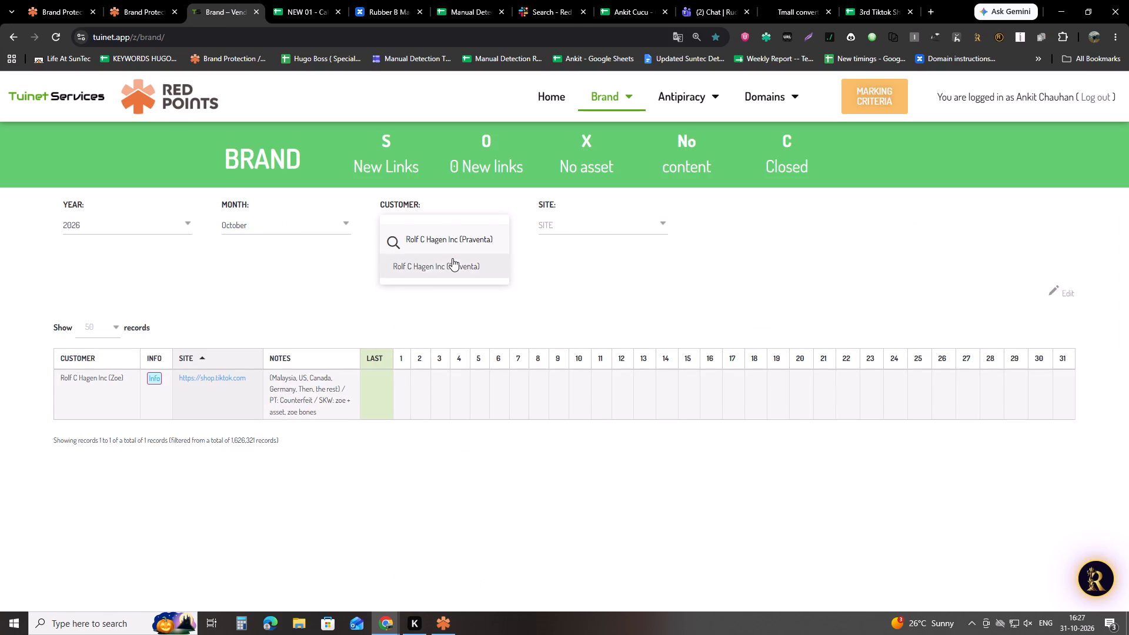
Compare the Malaysia search result with the uploaded Praventa picture and check the customer's country and keyword notes.
key(alt+Tab)
click(237, 409)
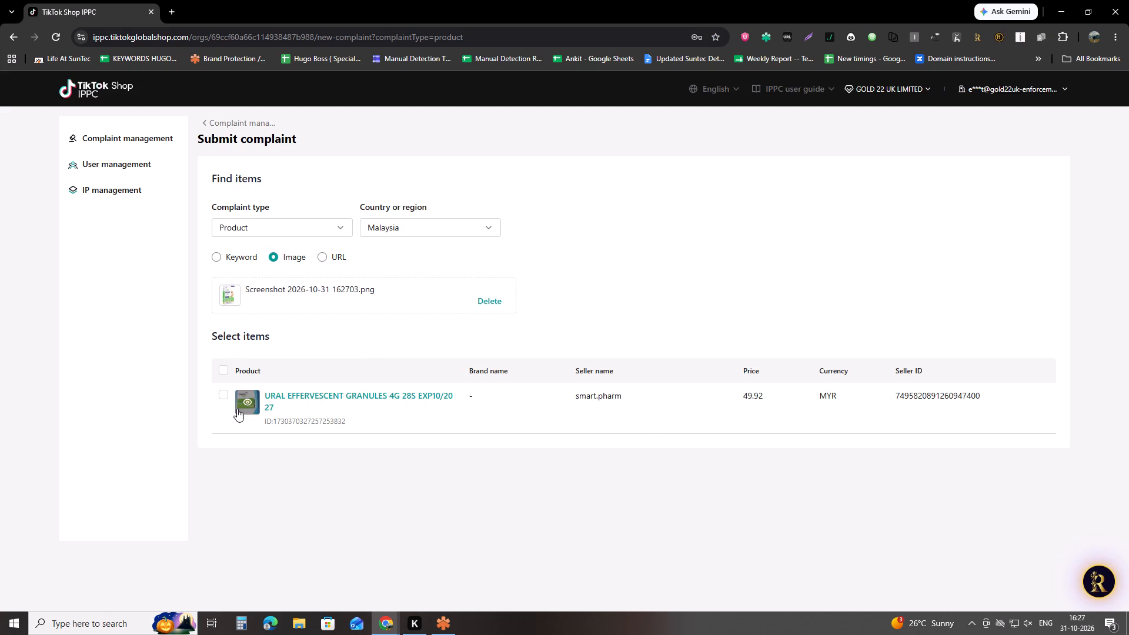
click(184, 408)
click(233, 290)
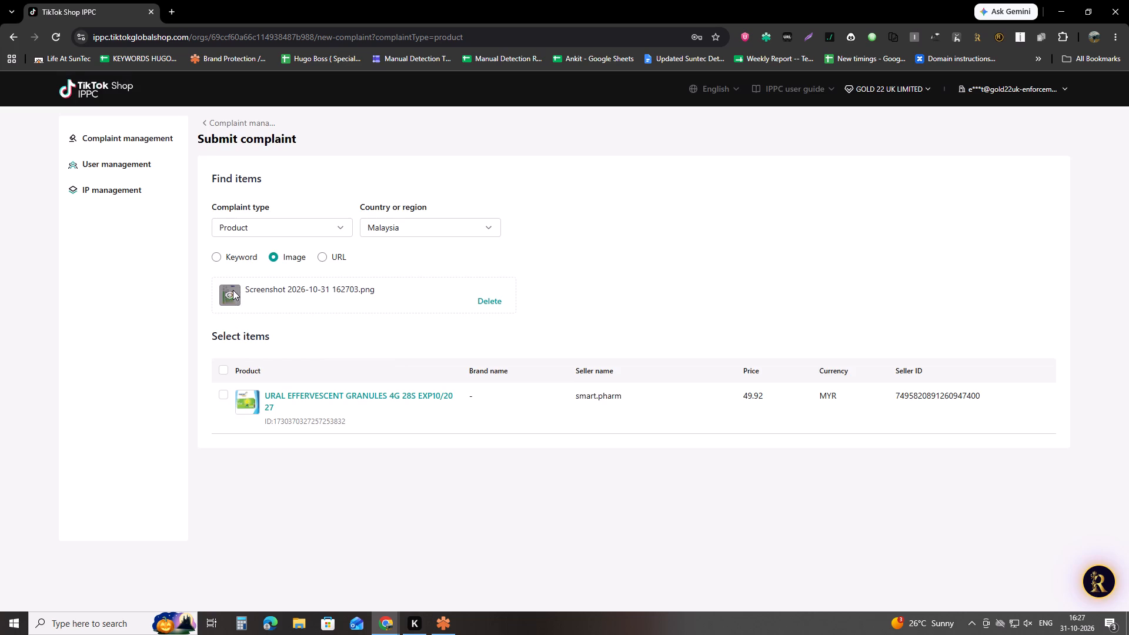
click(105, 319)
key(alt+Tab)
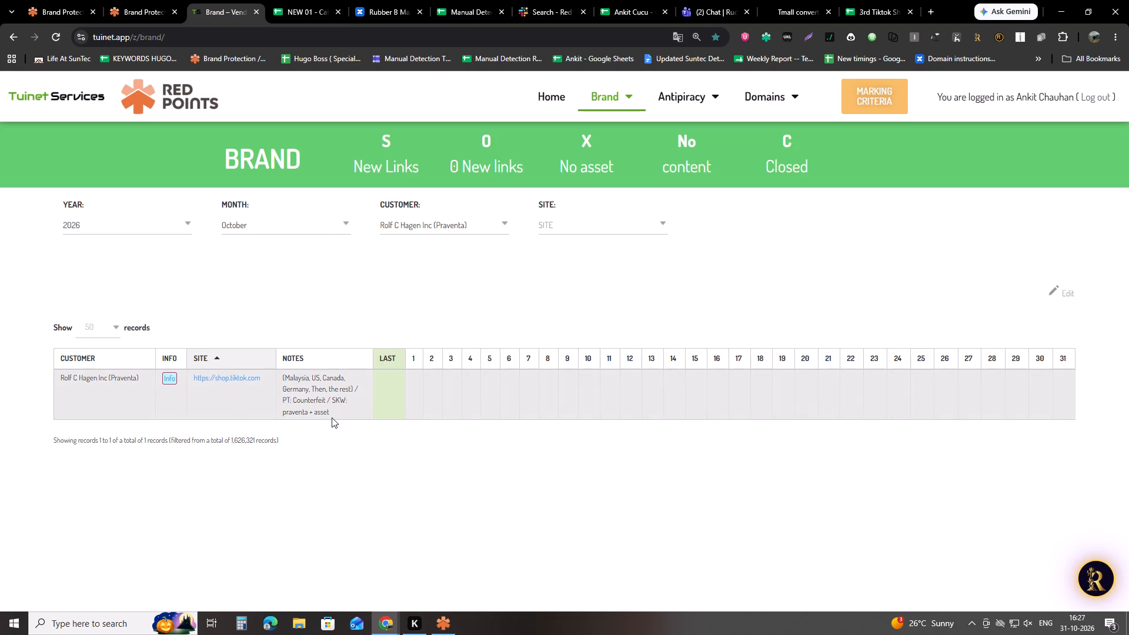
Change the TikTok Shop complaint search's country or region to Germany, accepting the changed search scope.
key(alt+Tab)
click(398, 220)
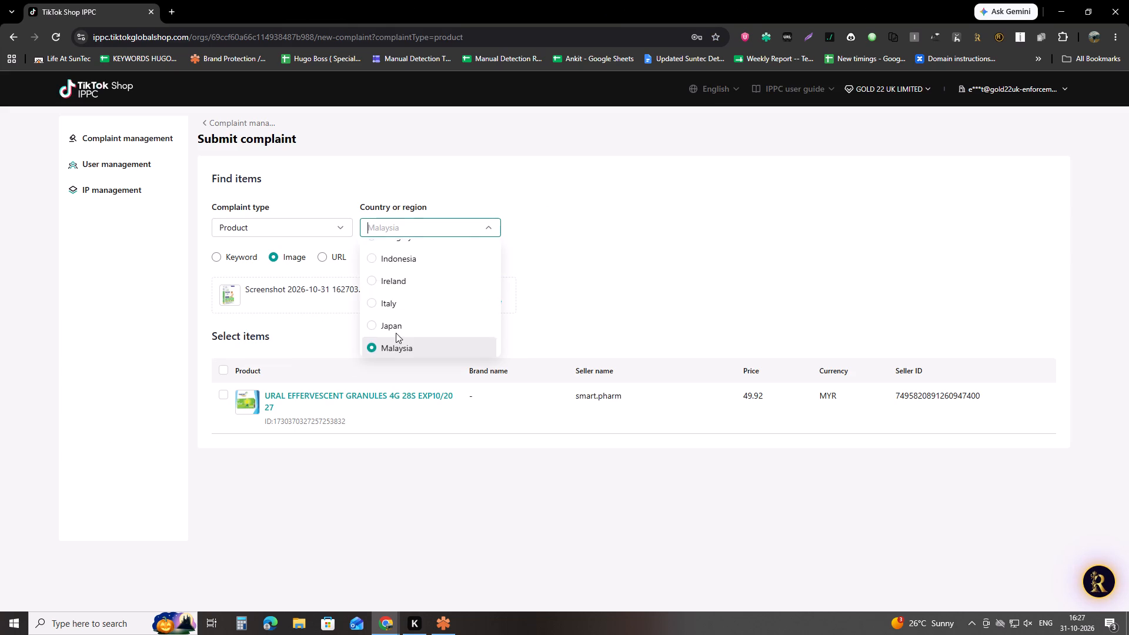
scroll(396, 333, down, 2)
text(ca)
key(BackSpace)
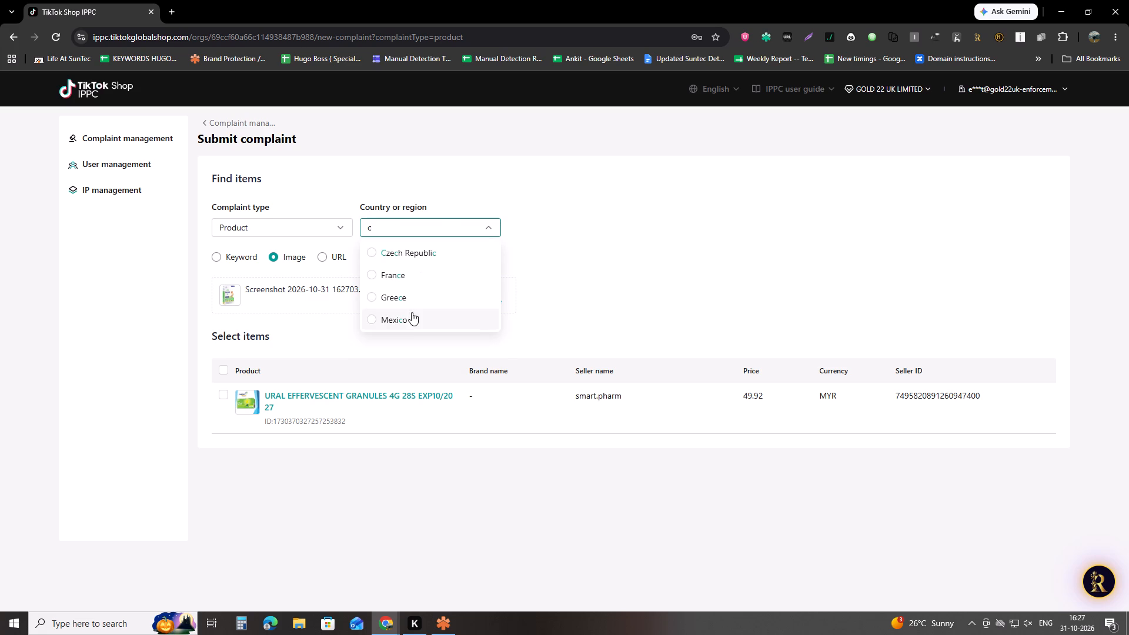
scroll(412, 303, up, 5)
scroll(420, 274, down, 11)
key(BackSpace)
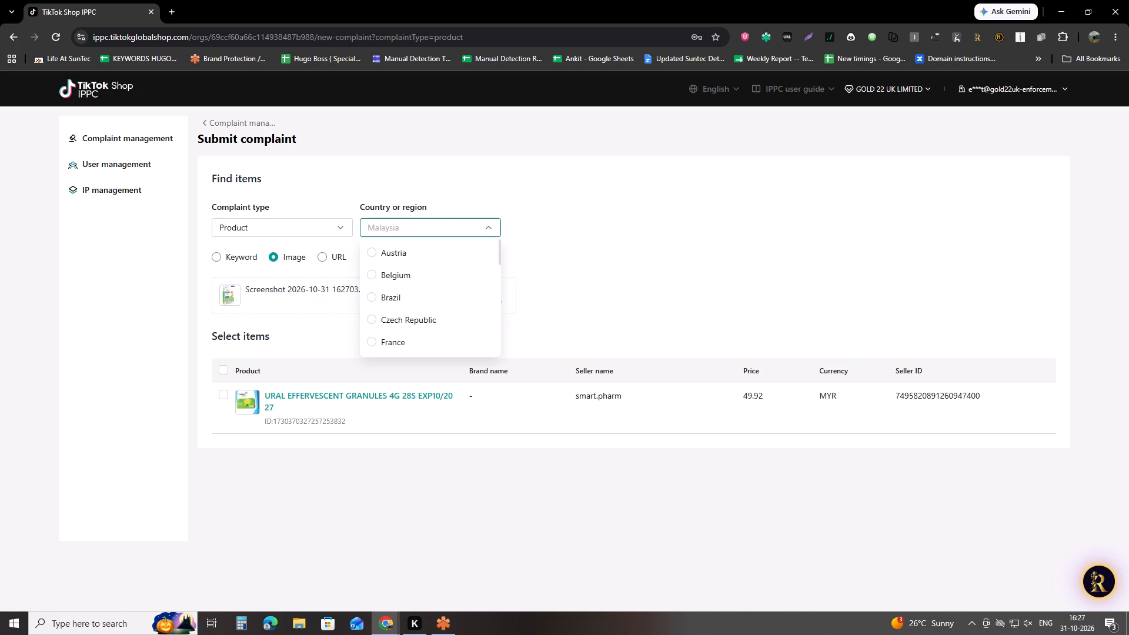
key(g)
click(417, 285)
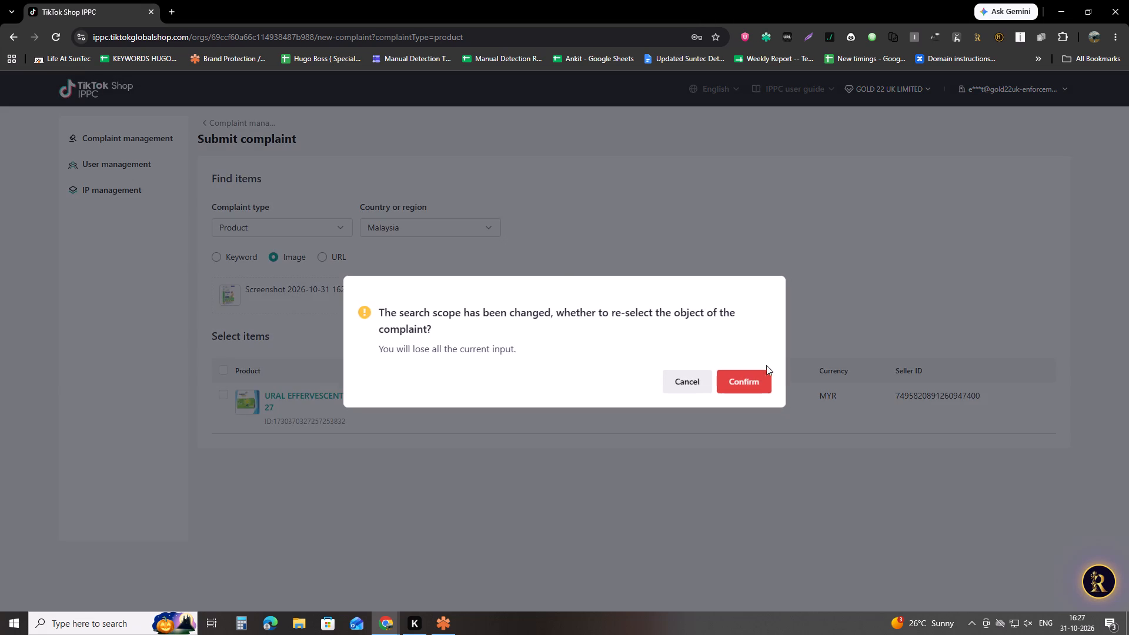
click(750, 381)
click(496, 296)
click(229, 297)
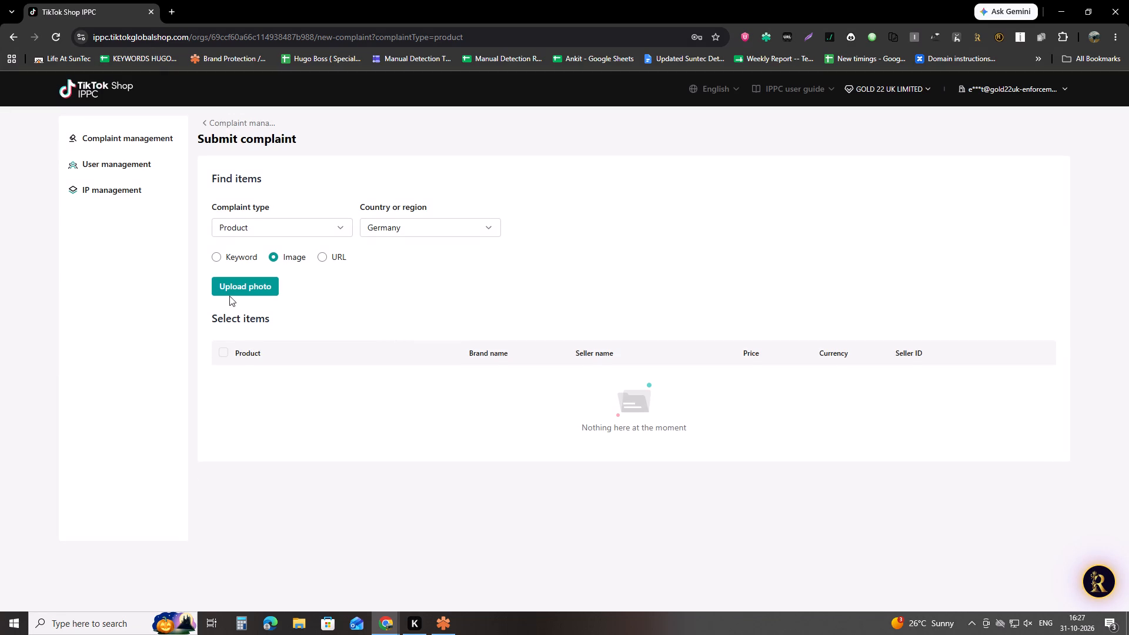
click(229, 296)
click(231, 288)
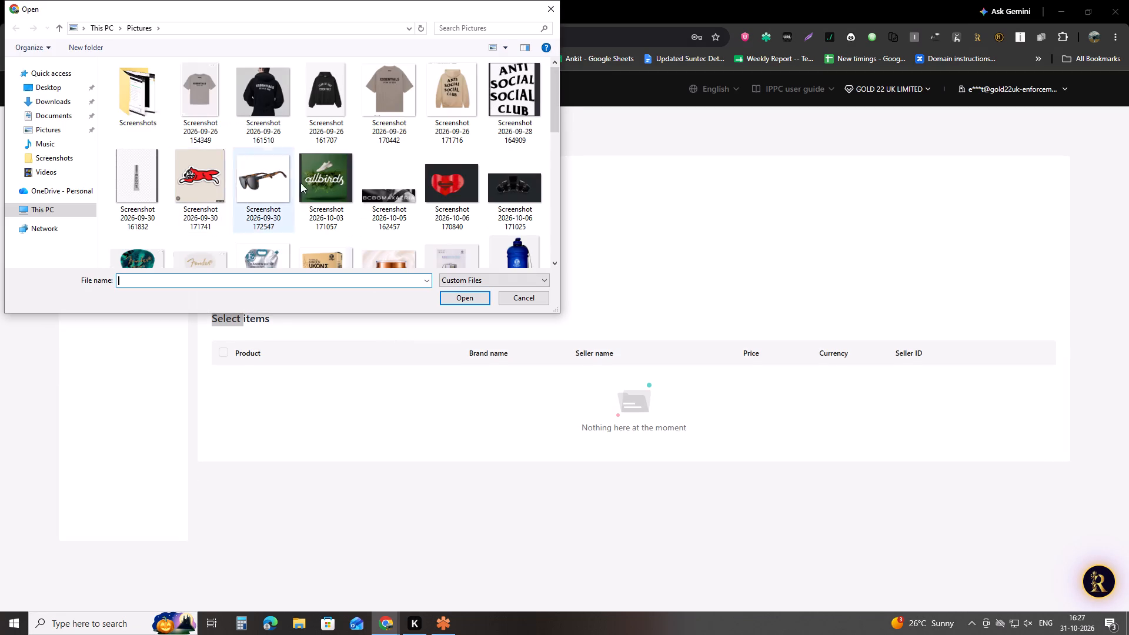
scroll(315, 185, down, 12)
click(315, 217)
click(453, 293)
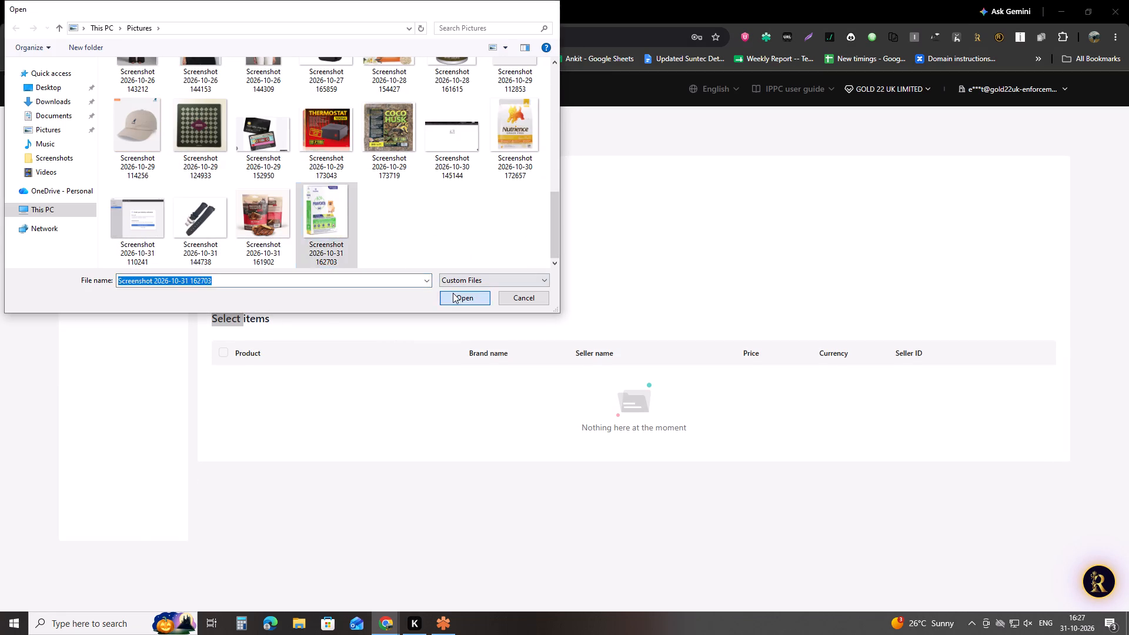
click(600, 218)
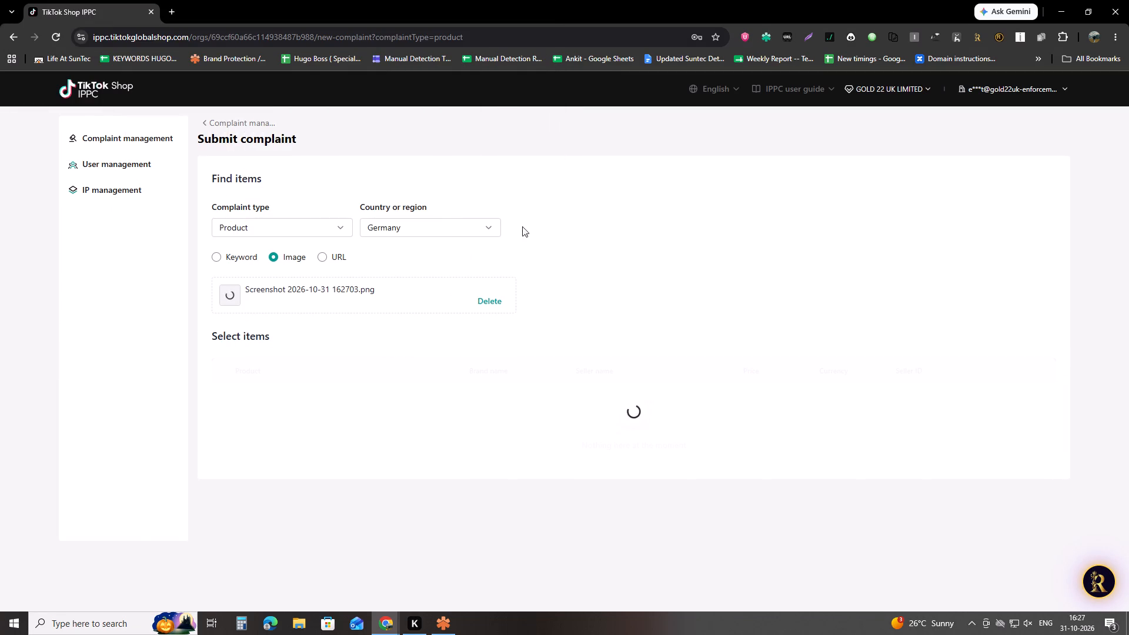
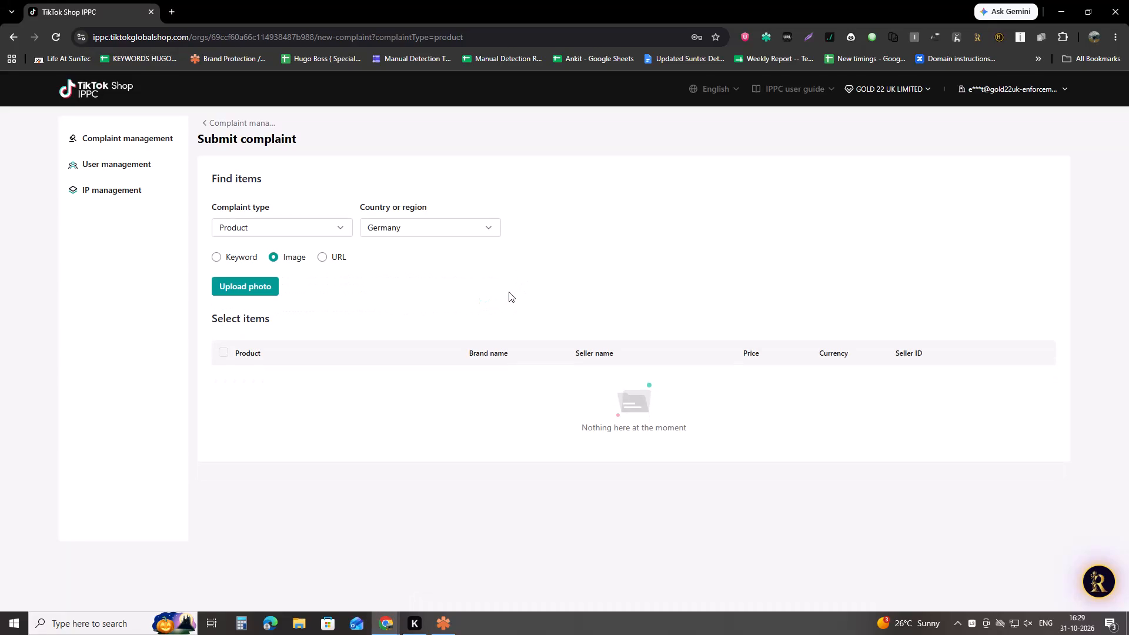
Change the complaint search's country or region to Malaysia.
click(374, 224)
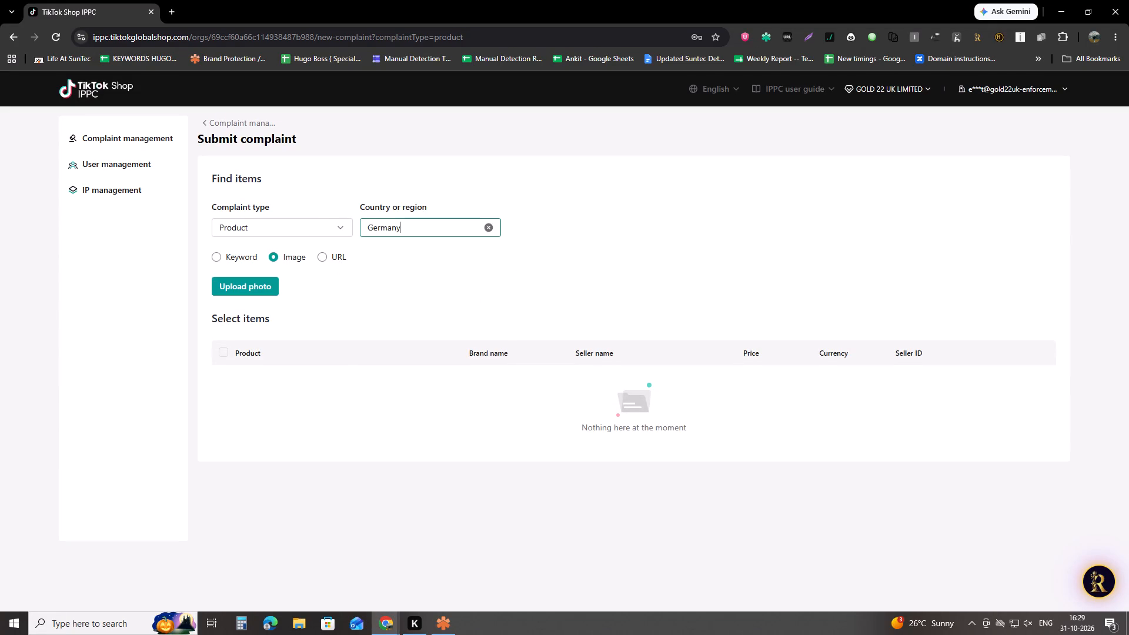
scroll(405, 288, up, 11)
scroll(419, 313, down, 4)
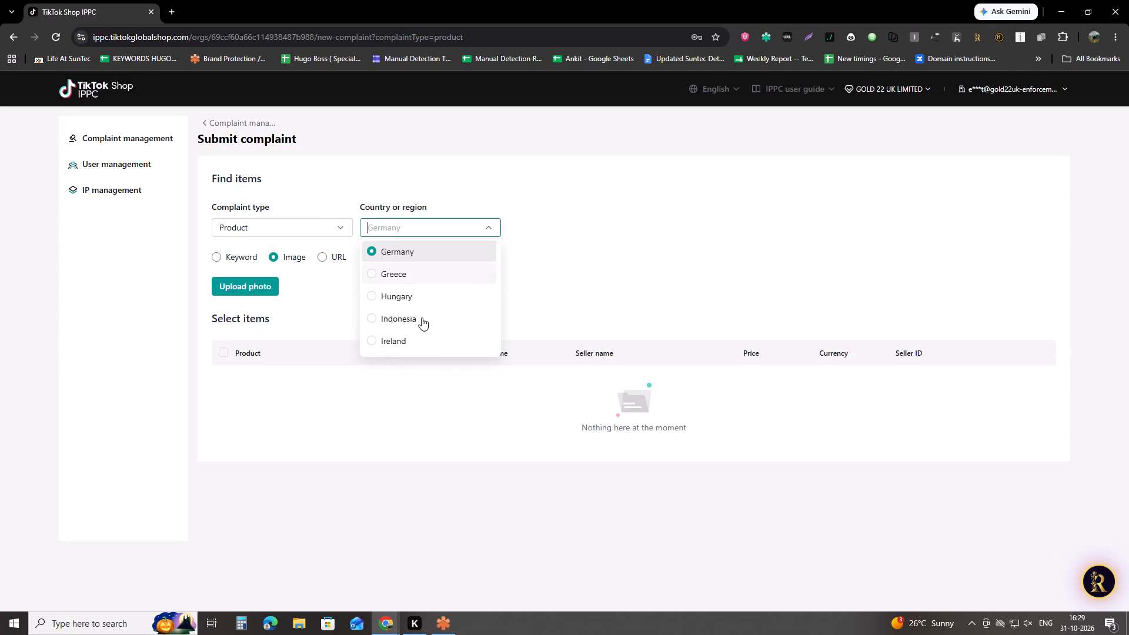
click(412, 283)
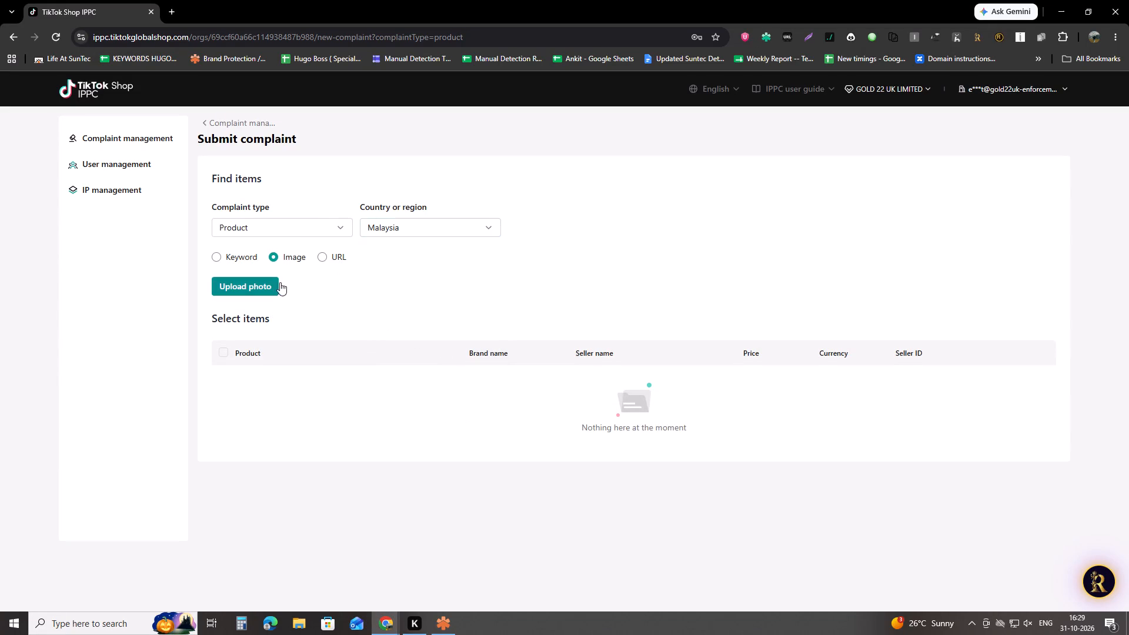
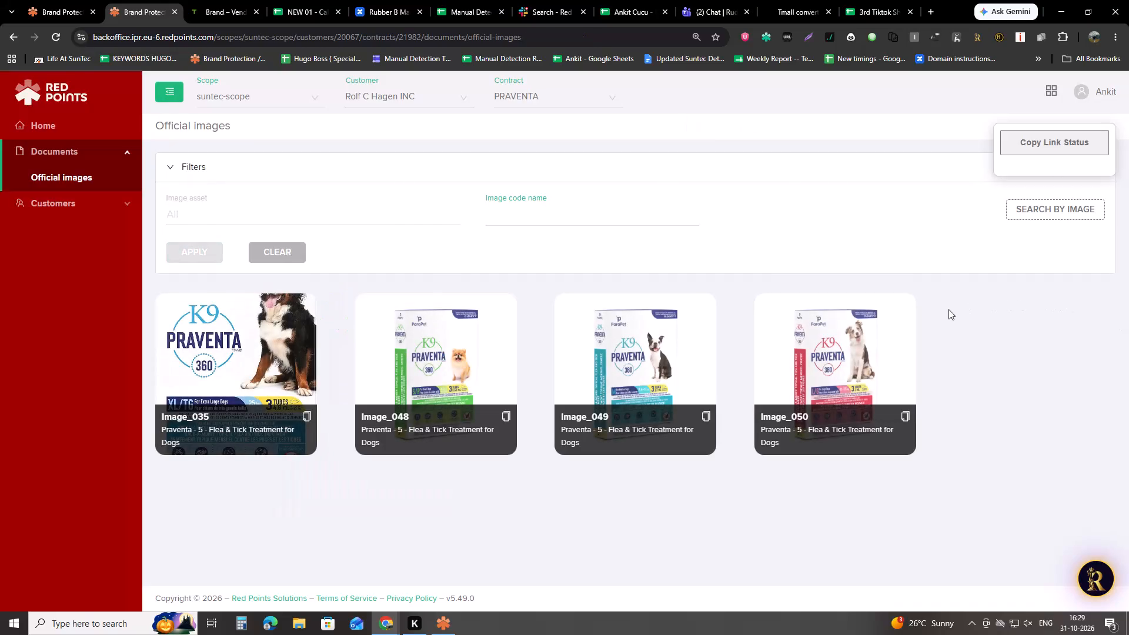
Examine the Praventa official image Image_050 and its Flea & Tick Treatment for Dogs details, starting from Image_049.
click(640, 371)
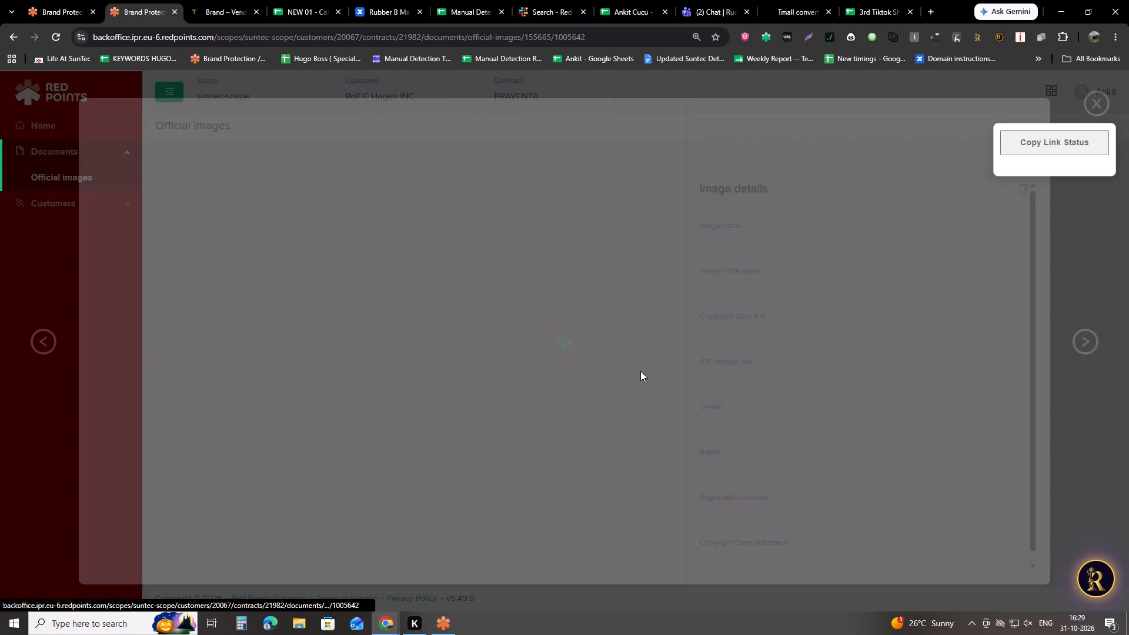
click(1098, 339)
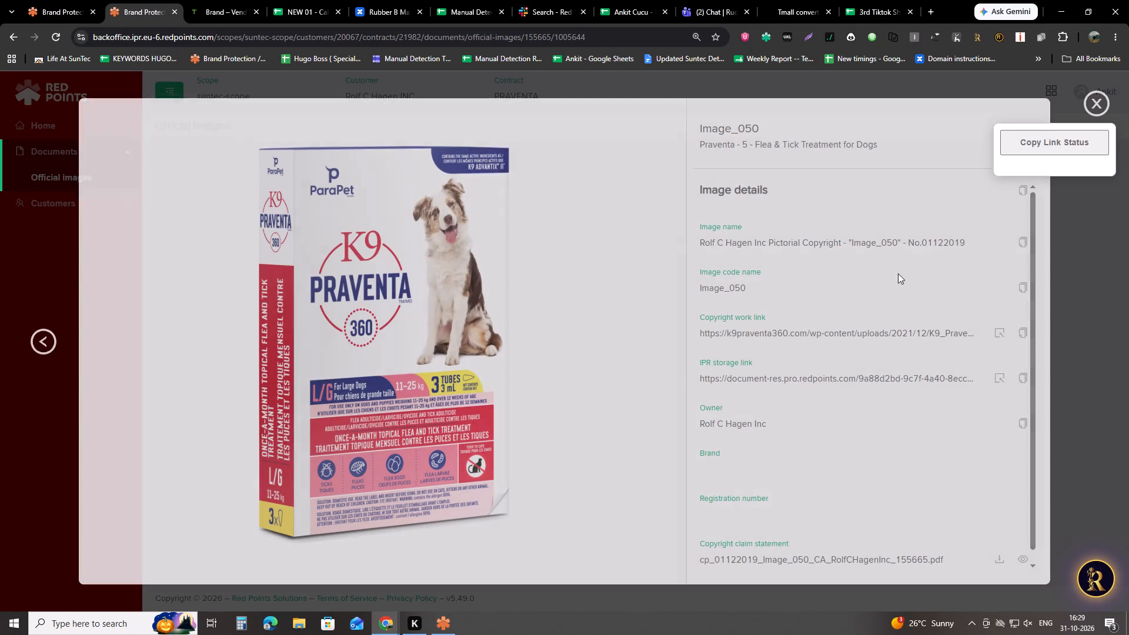
alt+click(764, 142)
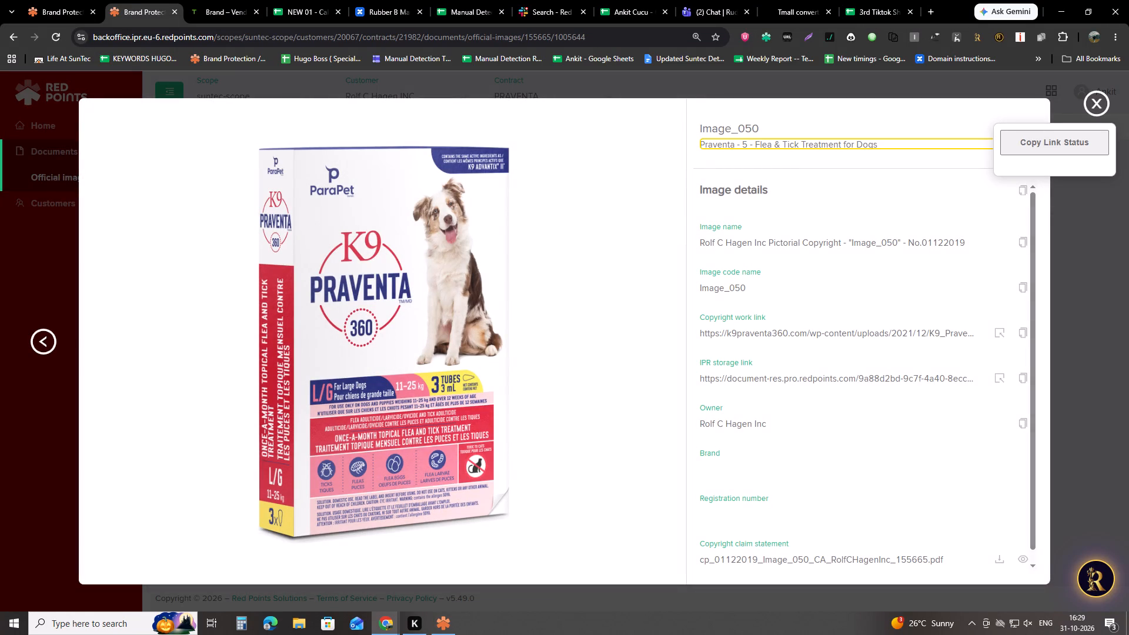
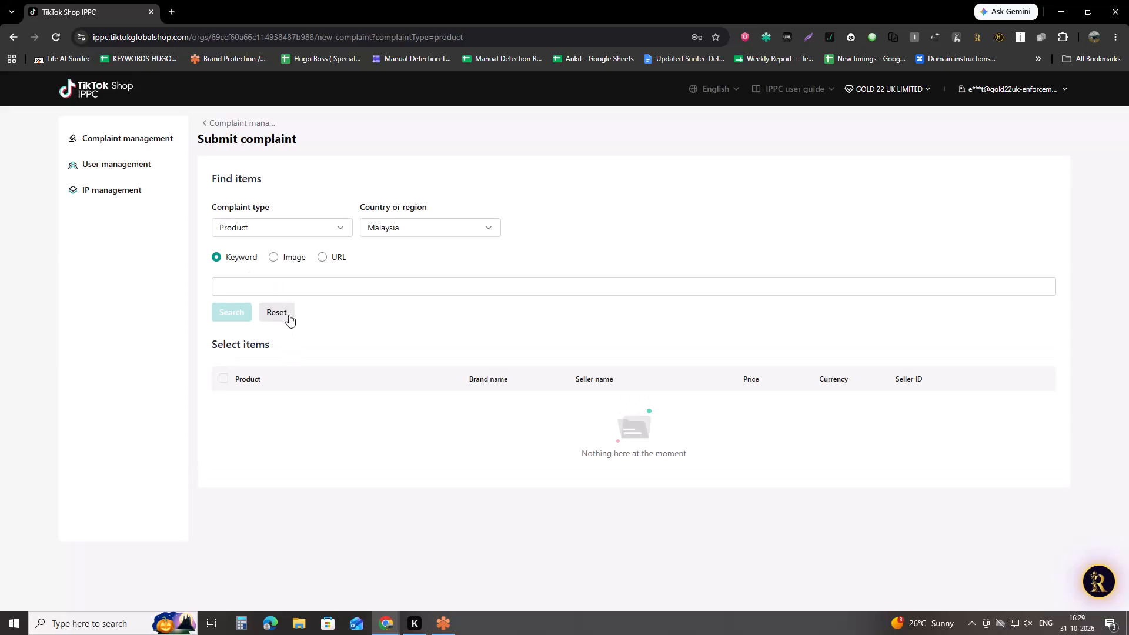
Search Malaysia product listings for the keyword "Praventa Flea & Tick Treatment for Dogs".
click(290, 304)
click(290, 295)
key(ctrl+v)
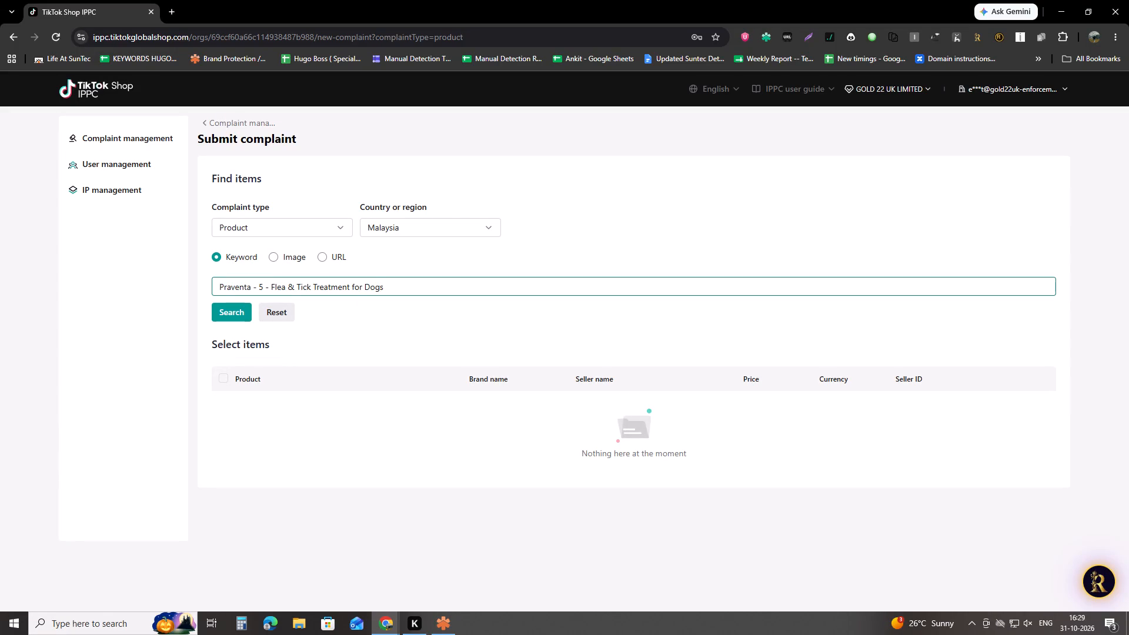
click(272, 285)
key(BackSpace)
key(BackSpace)
key(BackSpace)
key(BackSpace)
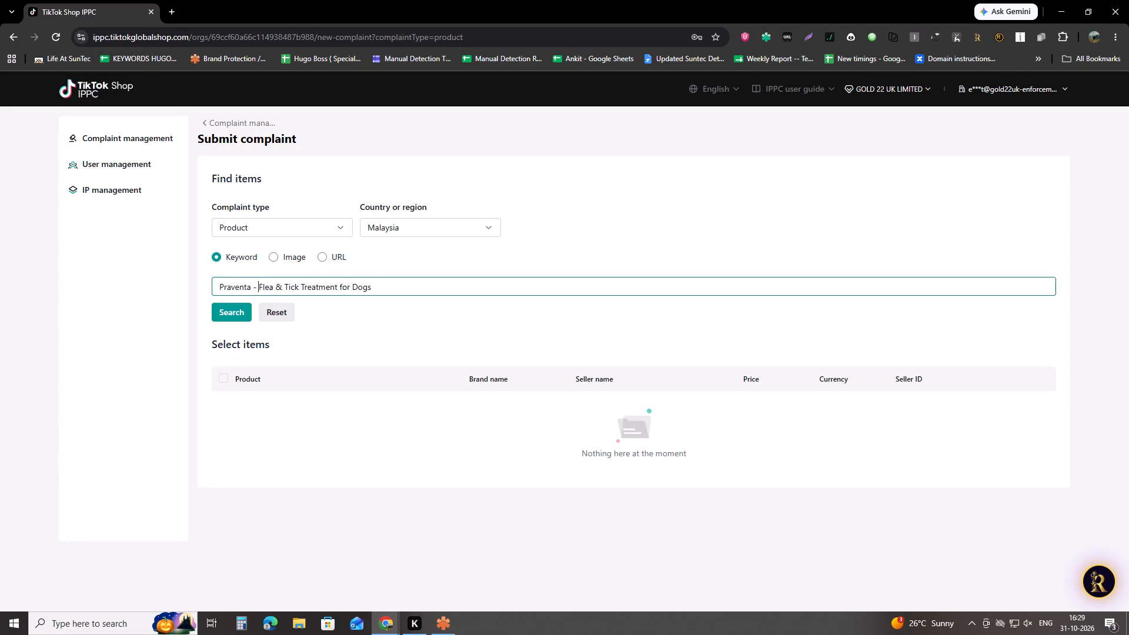
key(BackSpace)
key(BackSpace)
key(BackSpace)
key(Return)
key(space)
key(Return)
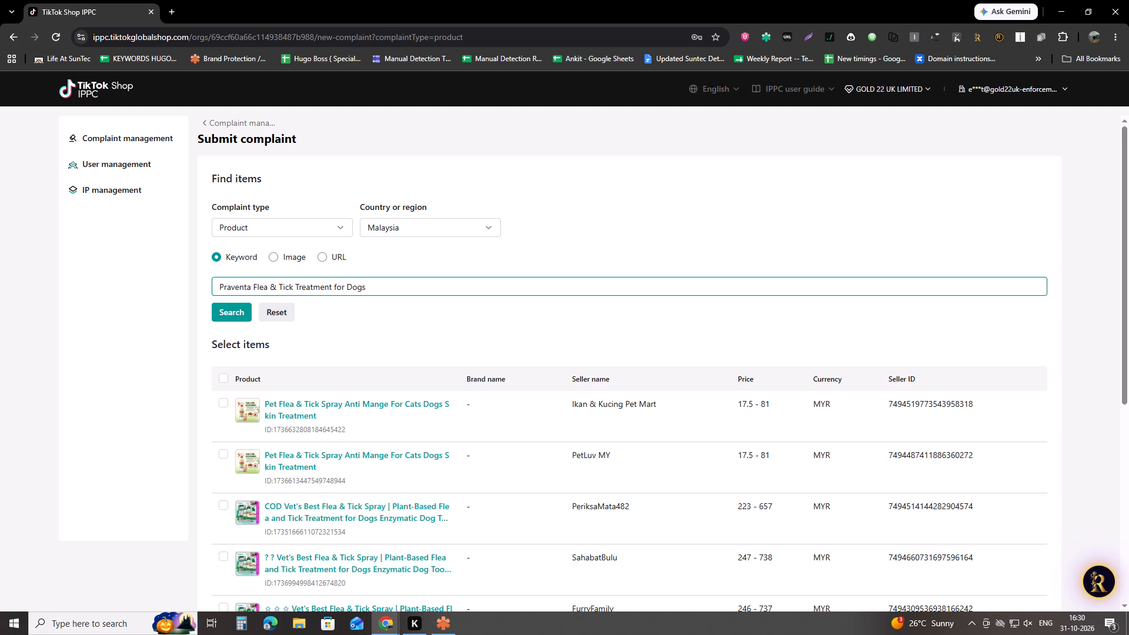
Examine the product images of the found flea and tick treatment listings for matches with the Praventa official images.
click(255, 400)
click(142, 383)
scroll(256, 427, down, 4)
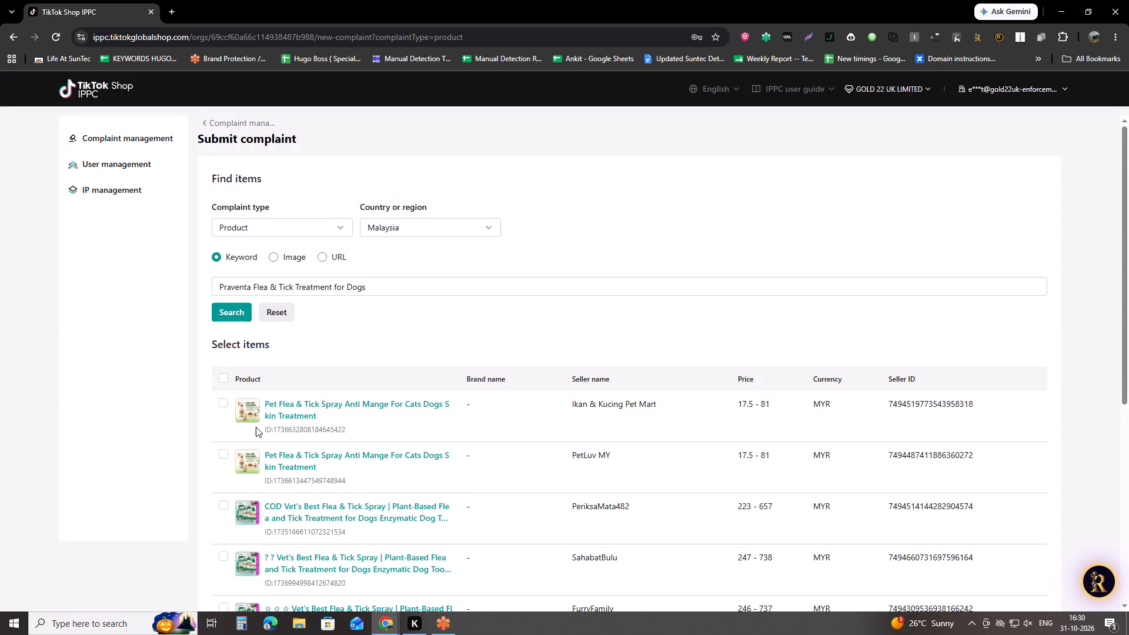
scroll(262, 436, down, 1)
click(255, 450)
click(182, 456)
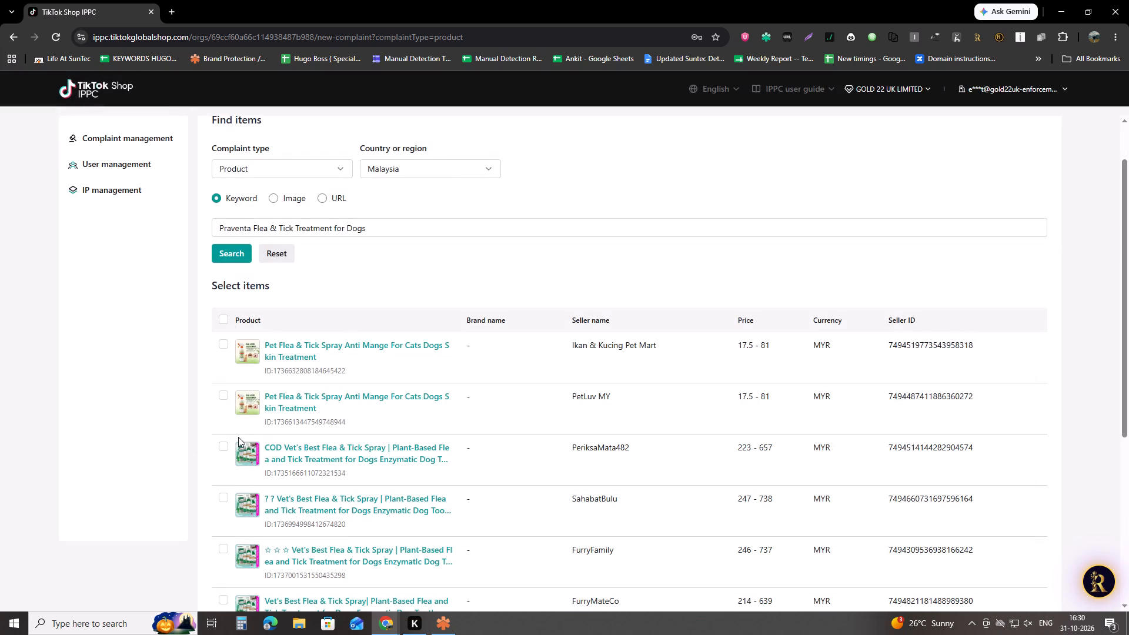
scroll(238, 431, down, 2)
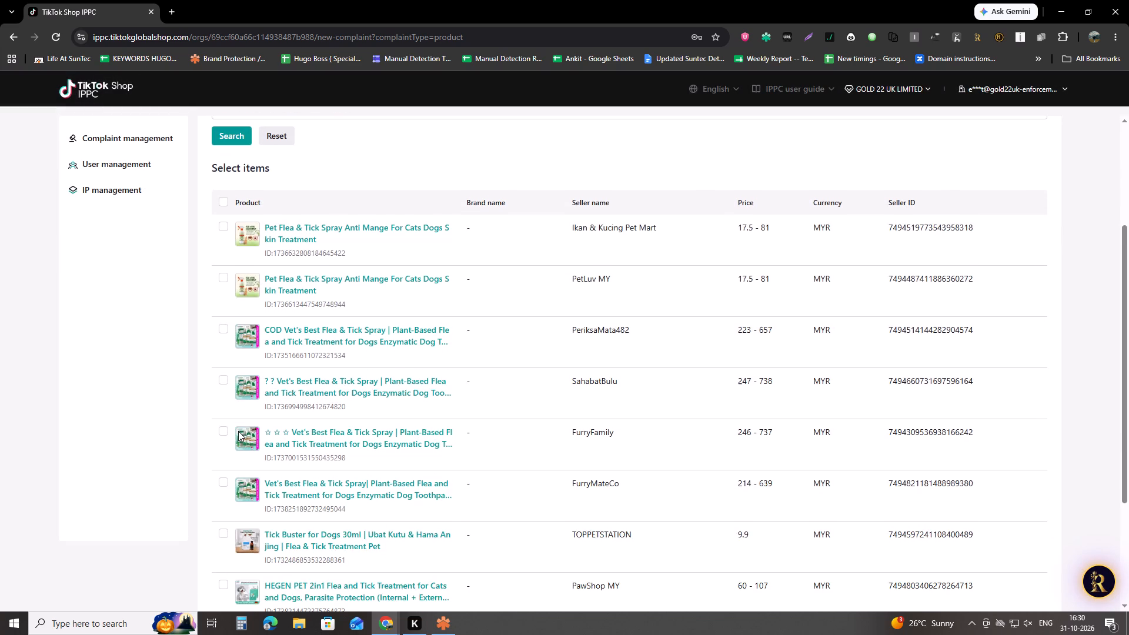
click(241, 430)
click(129, 472)
scroll(223, 471, down, 2)
scroll(299, 487, down, 2)
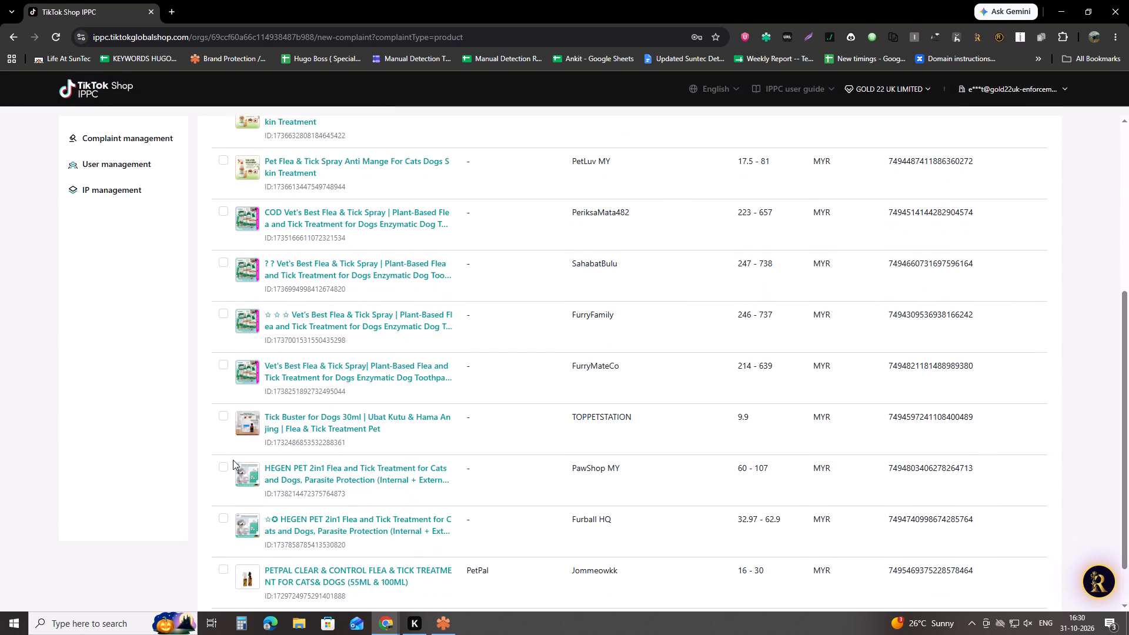
click(241, 425)
click(151, 447)
Switch to the NEW 01 - Calendar sheet and enter 30 in column KJ for Rolf C Hagen Inc (Praventa).
key(alt+Tab)
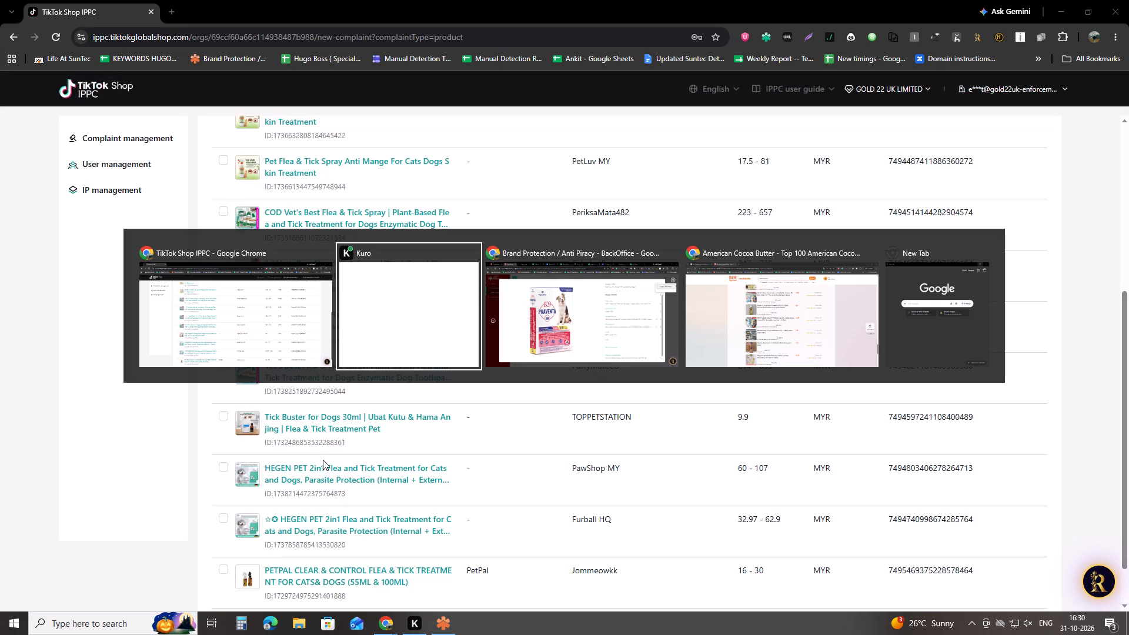
key(alt+Tab)
click(310, 0)
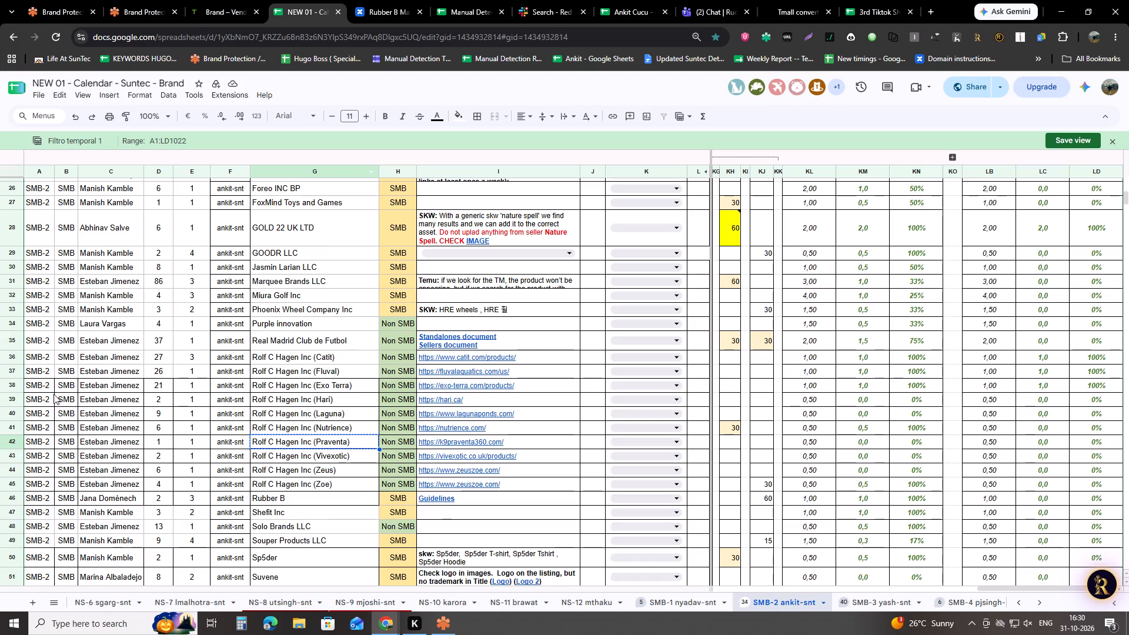
click(0, 444)
double_click(0, 444)
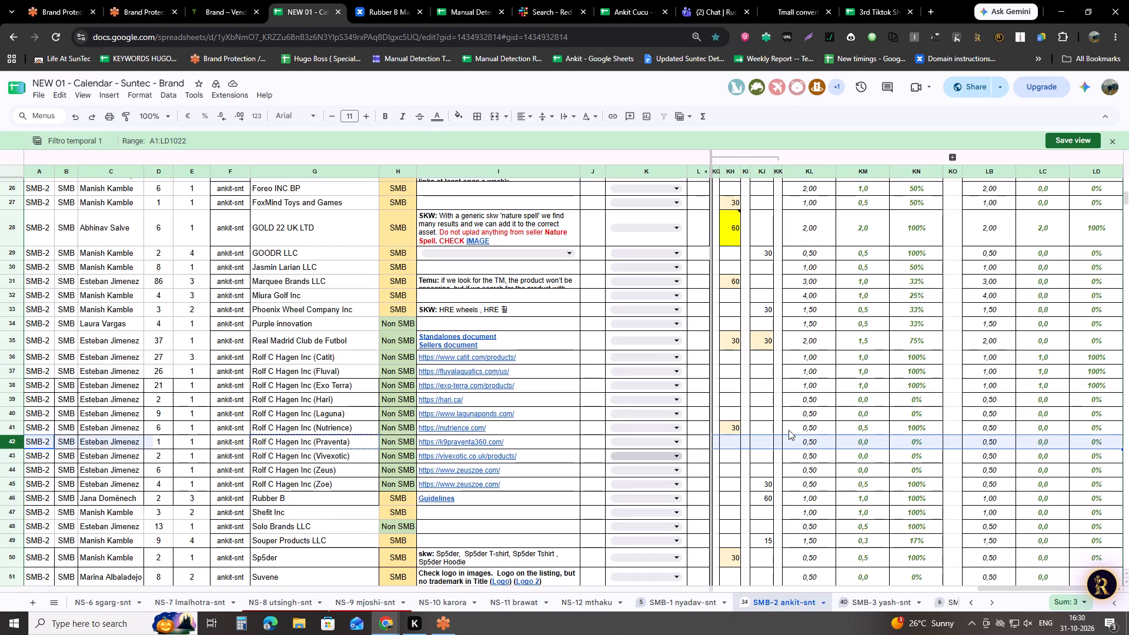
click(762, 441)
text(30)
key(Return)
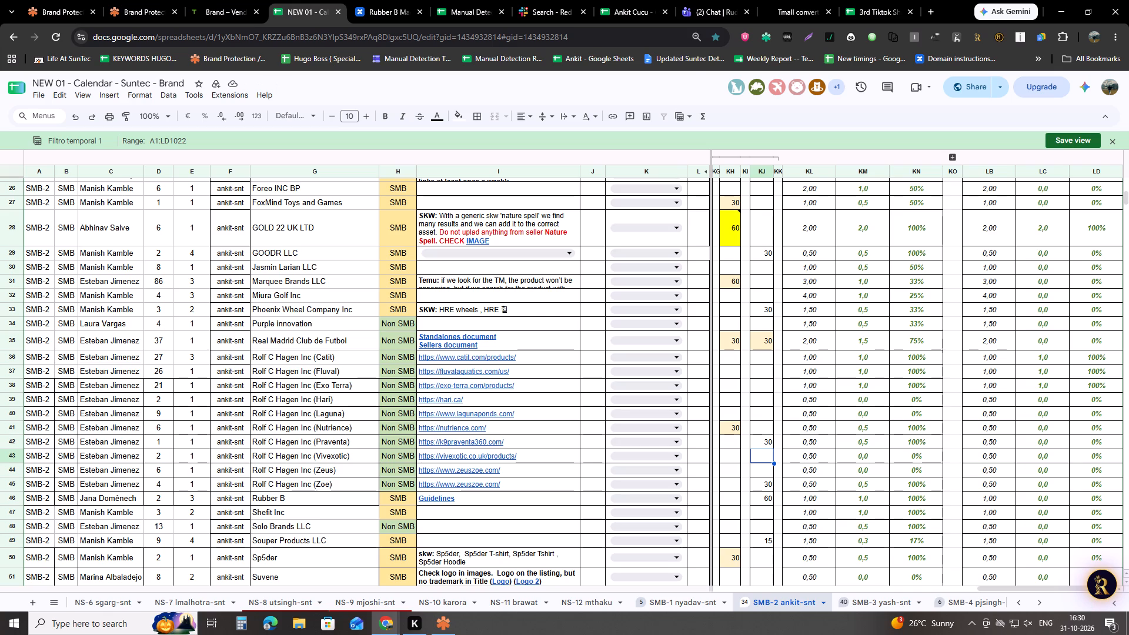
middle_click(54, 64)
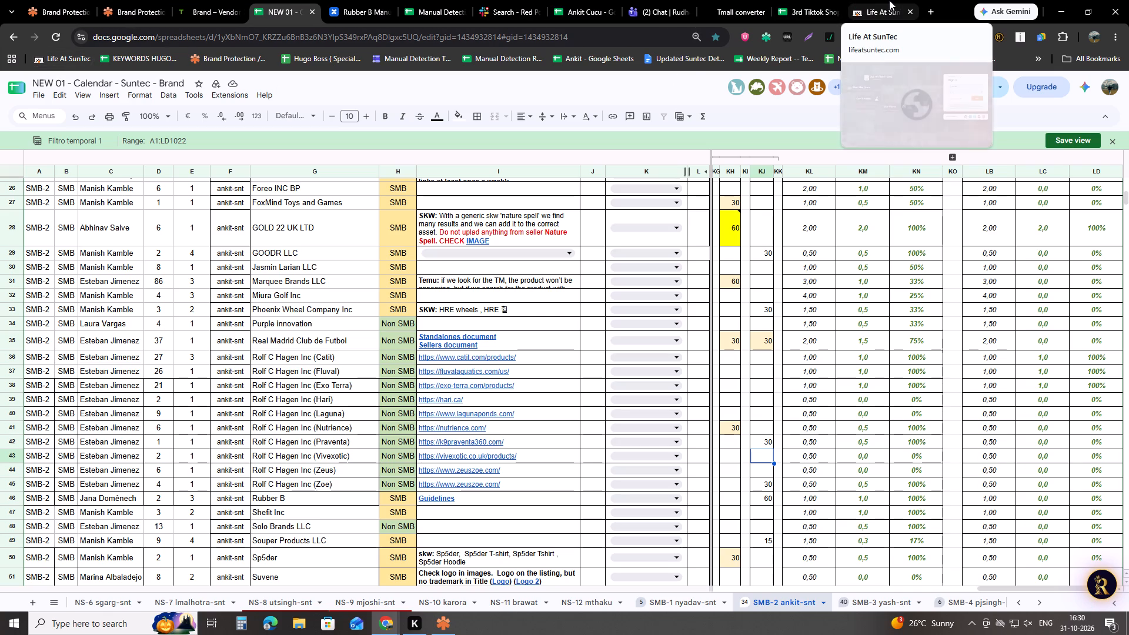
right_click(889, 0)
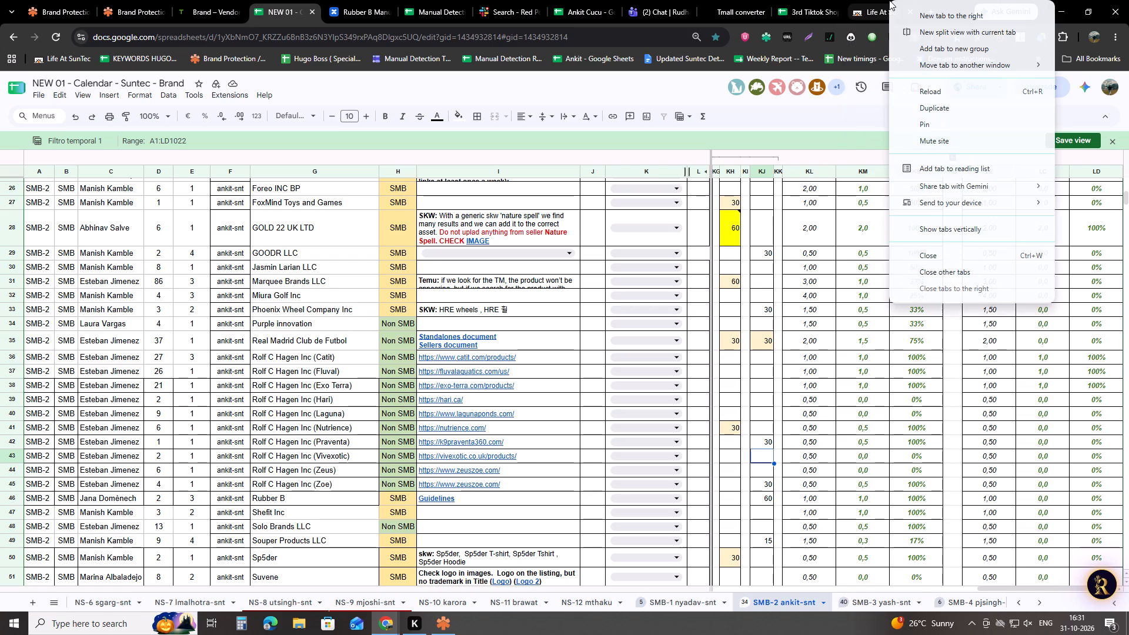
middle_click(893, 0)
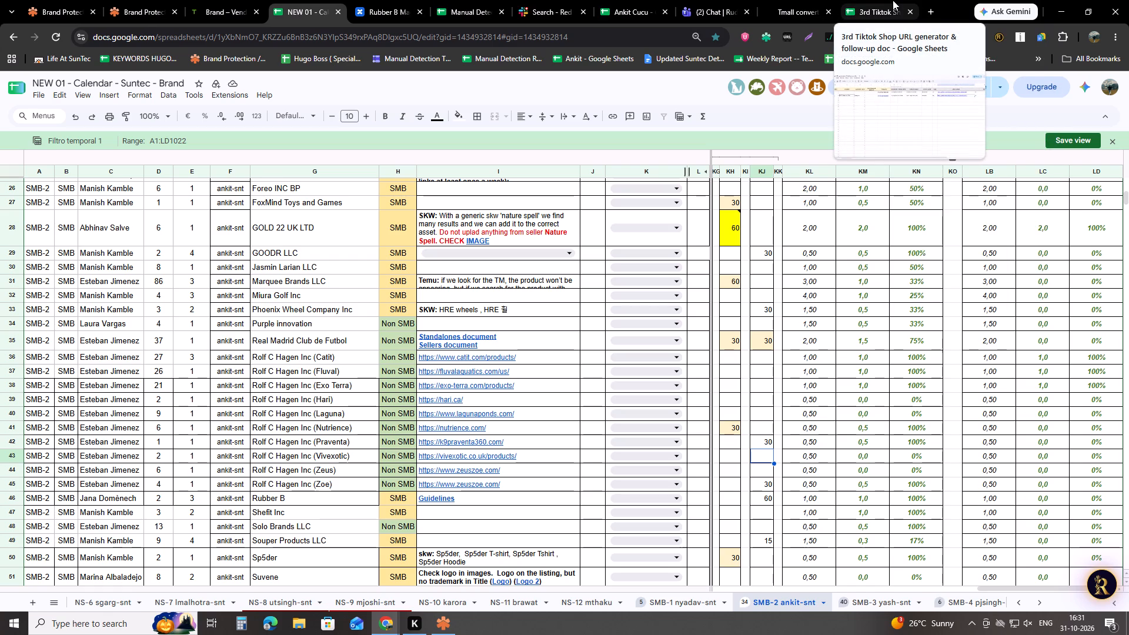
Enter 30 in column KJ for Rolf C Hagen Inc (Vivexotic).
scroll(857, 318, down, 4)
scroll(857, 318, up, 3)
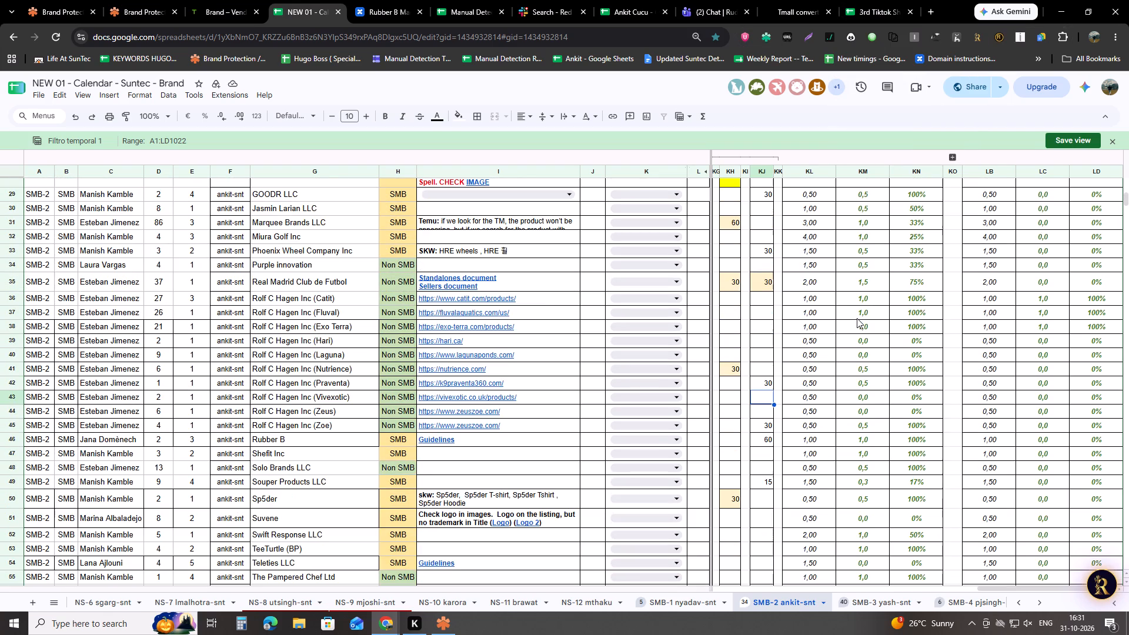
text(30)
key(Return)
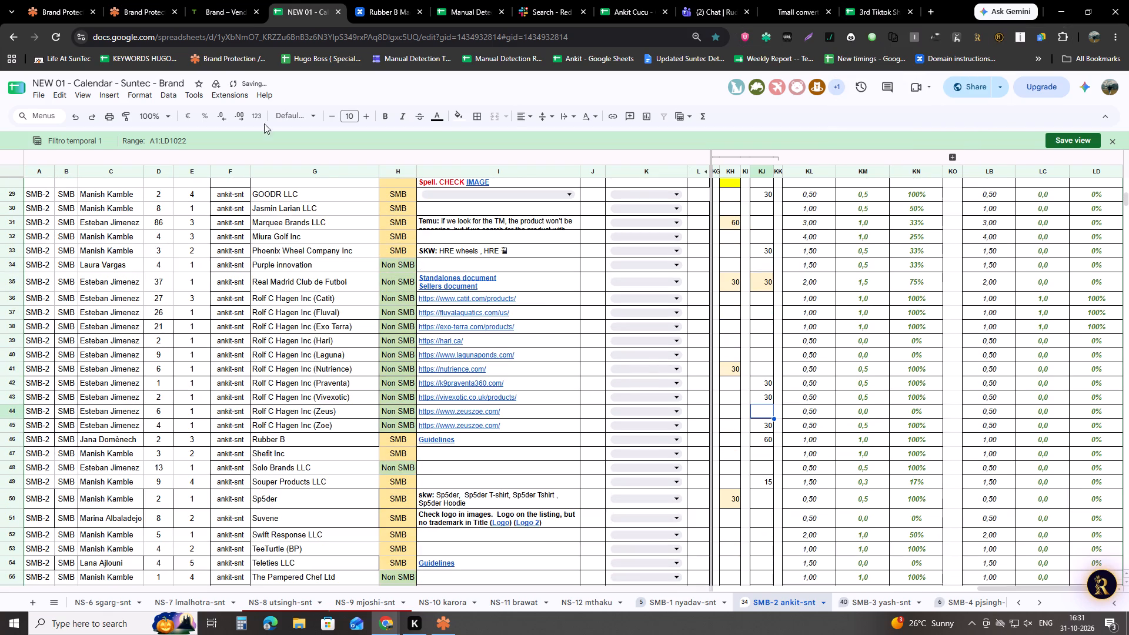
Close the Image_050 details in the Red Points backoffice to return to the Praventa official images.
click(166, 0)
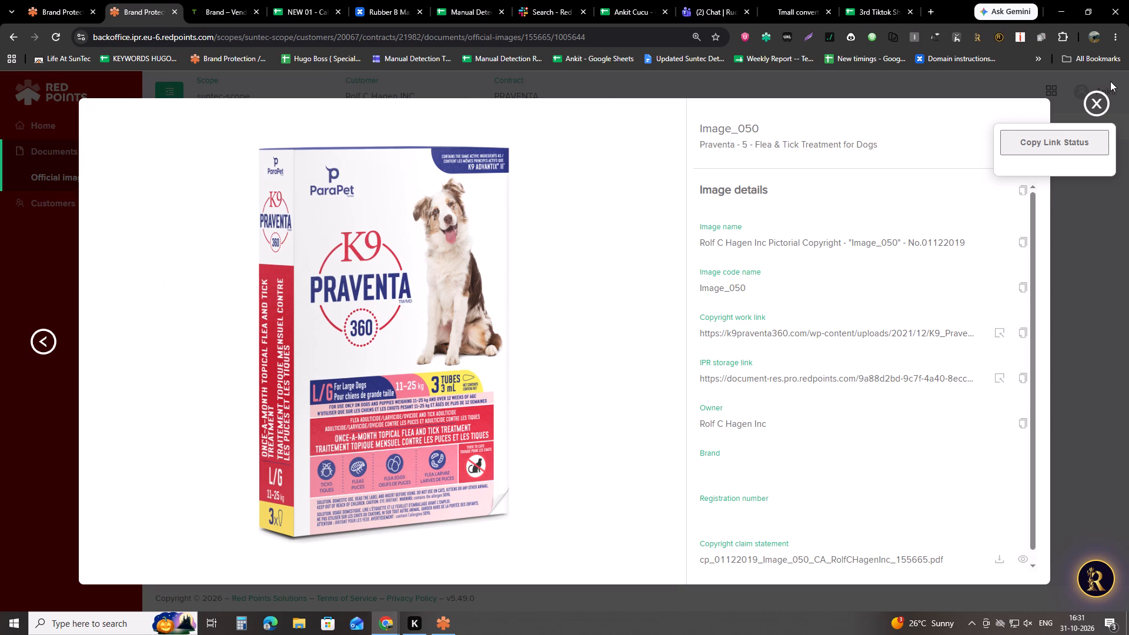
click(1107, 91)
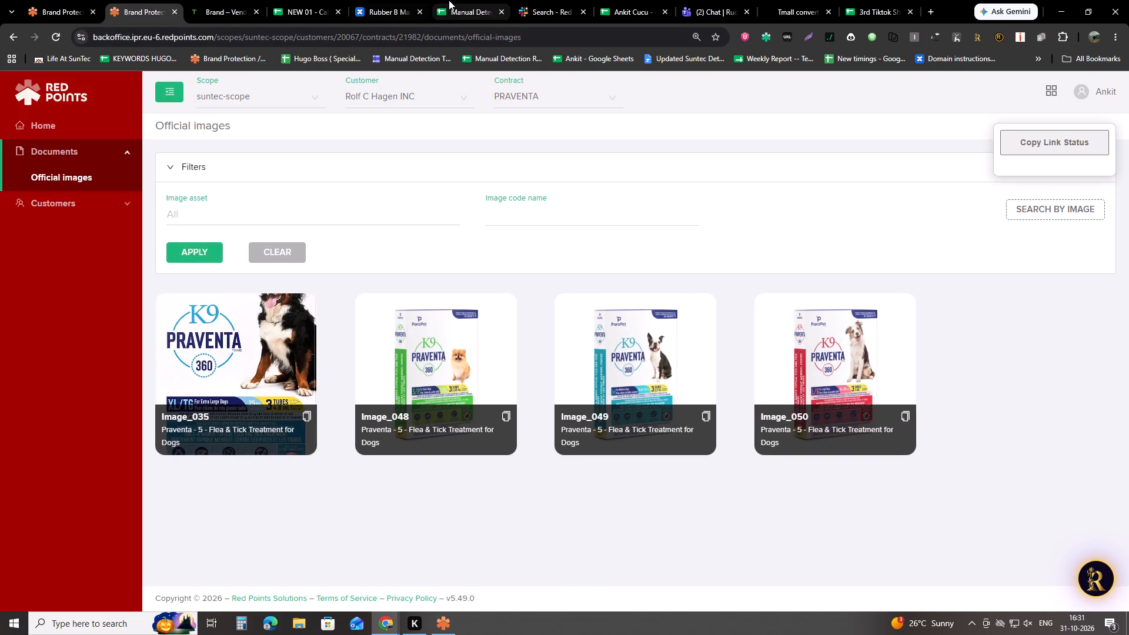
click(449, 0)
Filter the calendar's column KJ to exclude blank entries.
click(320, 0)
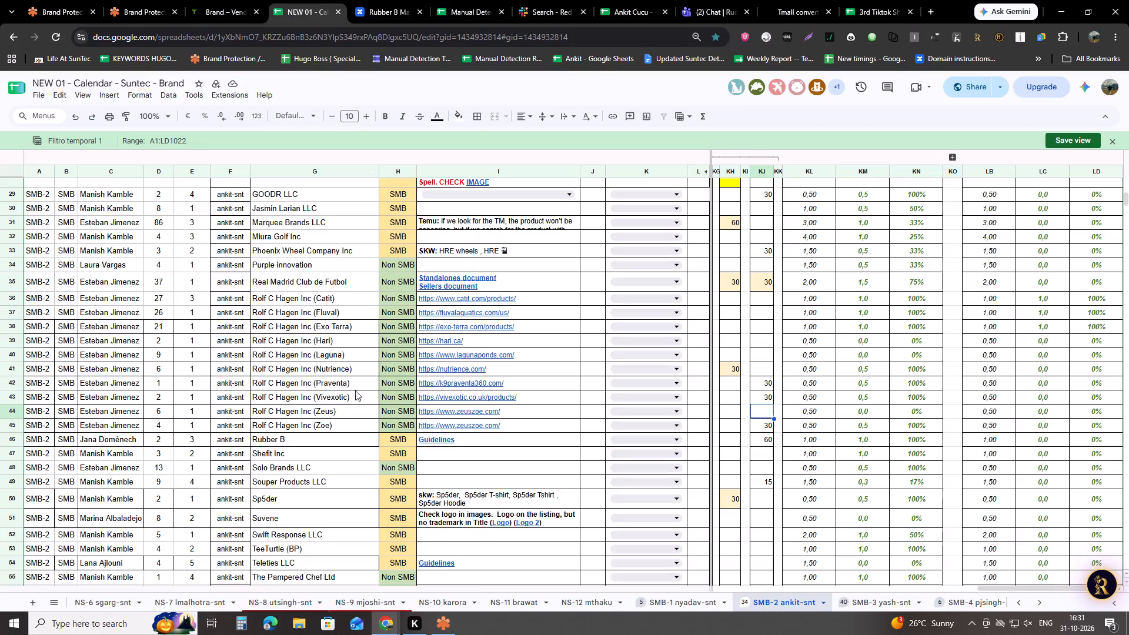
scroll(716, 332, up, 7)
scroll(774, 179, up, 3)
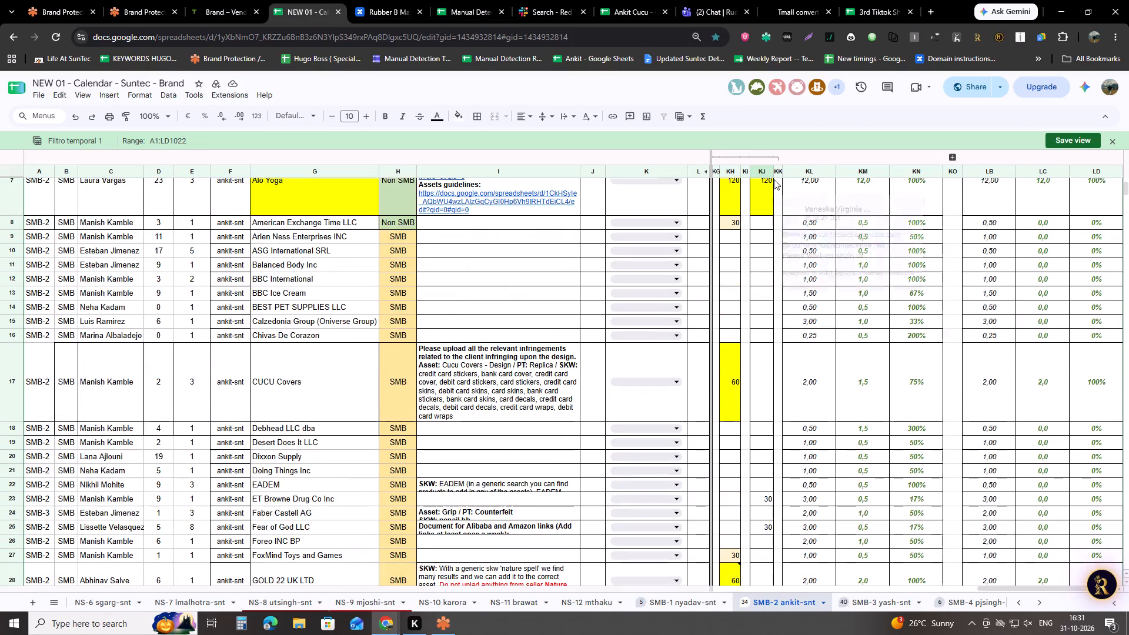
click(766, 187)
click(699, 360)
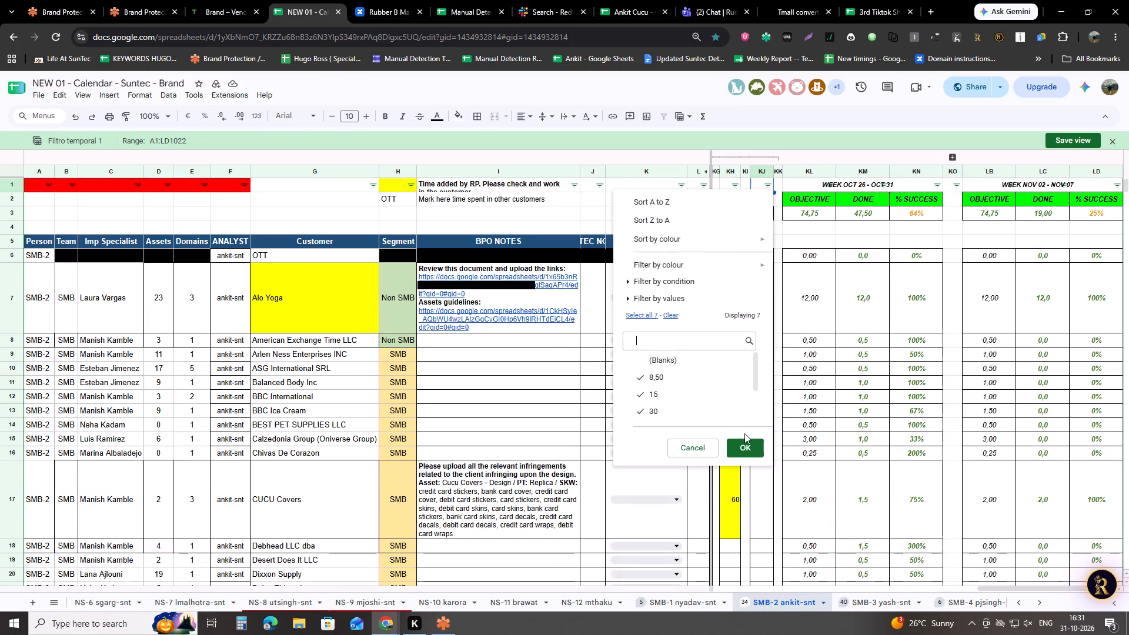
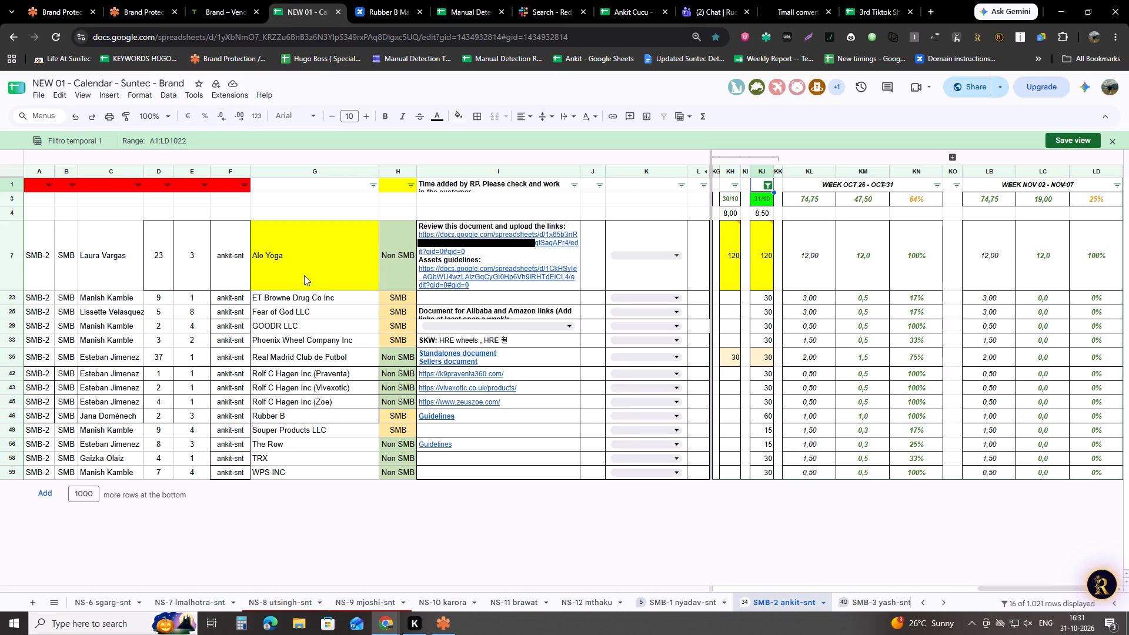
Review the time logged in column KJ brand by brand, down to the Rolf C Hagen Inc (Vivexotic) row.
click(315, 310)
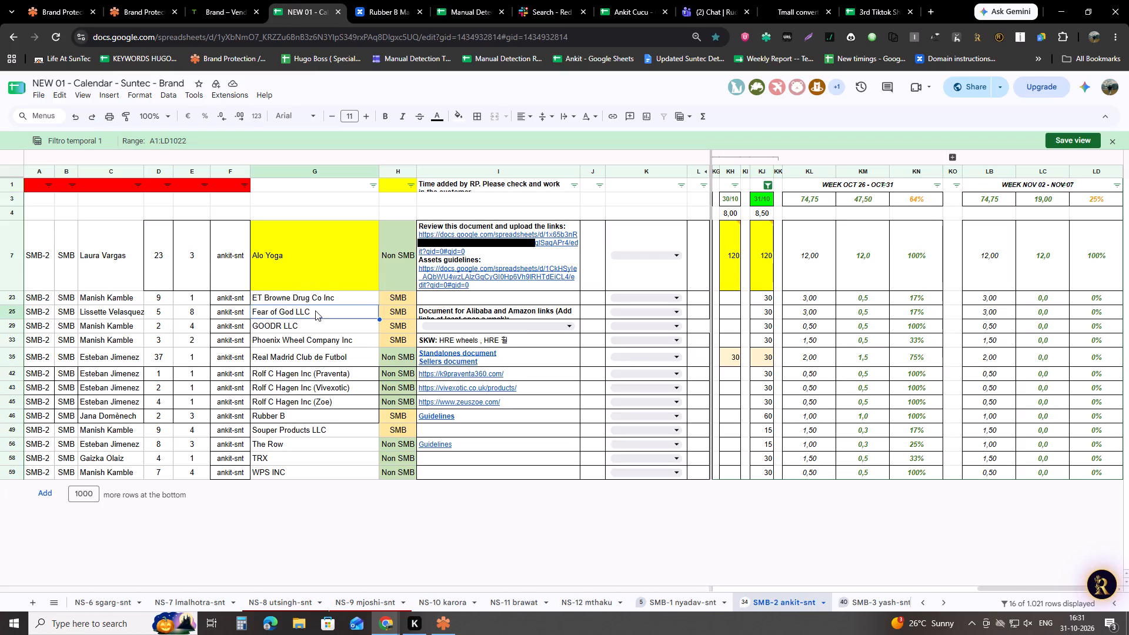
click(763, 433)
key(ctrl+space)
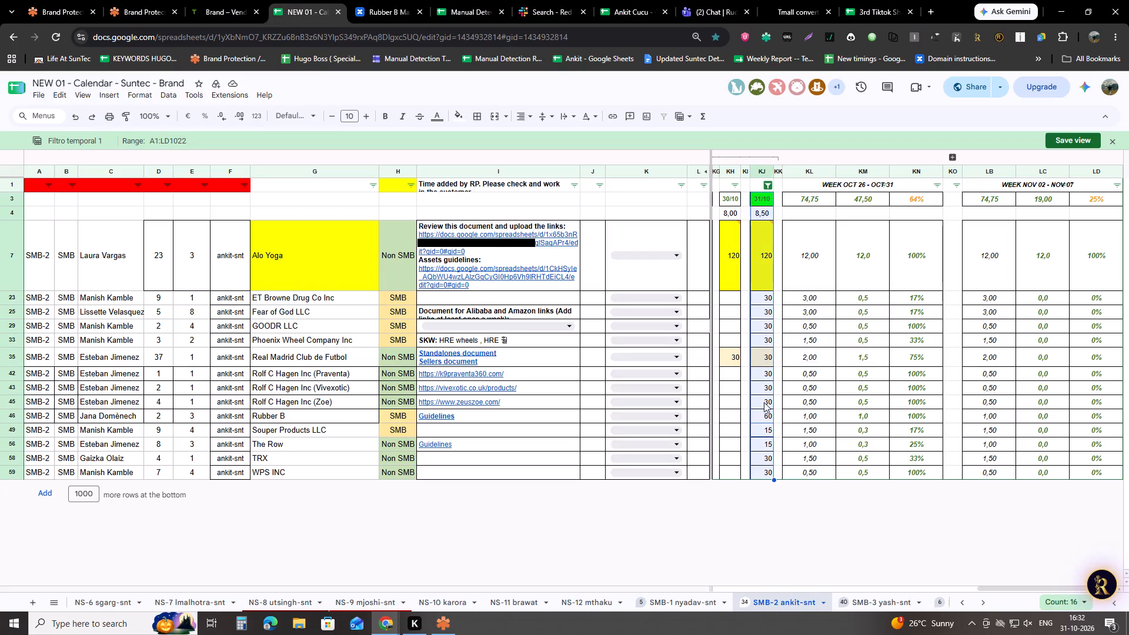
click(694, 511)
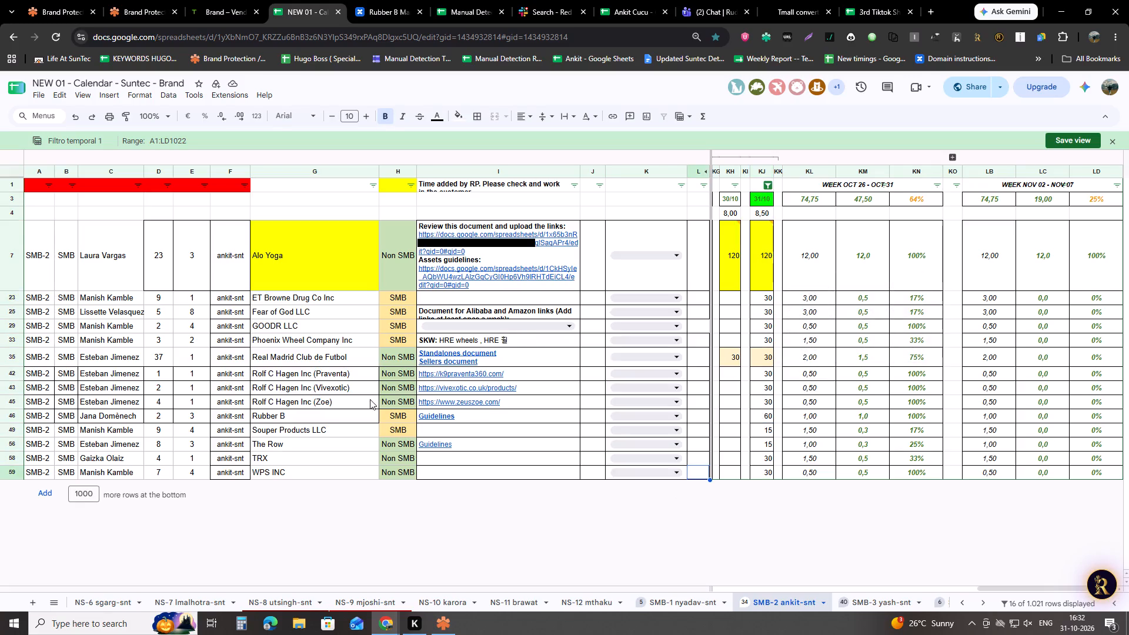
click(759, 300)
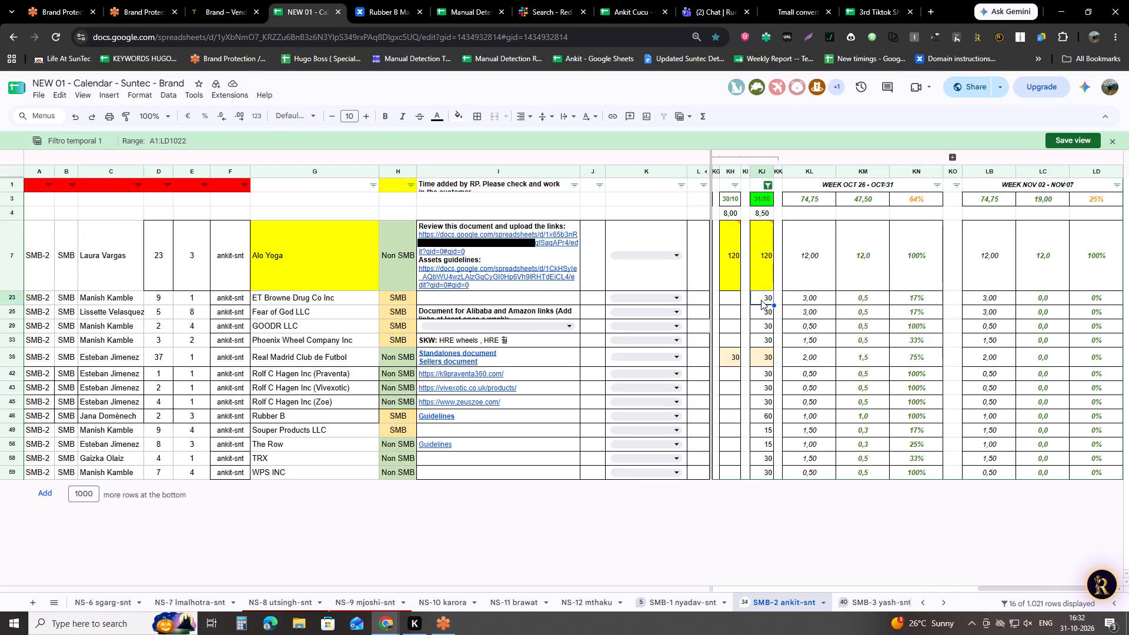
key(Down)
key(Down)
key(Down)
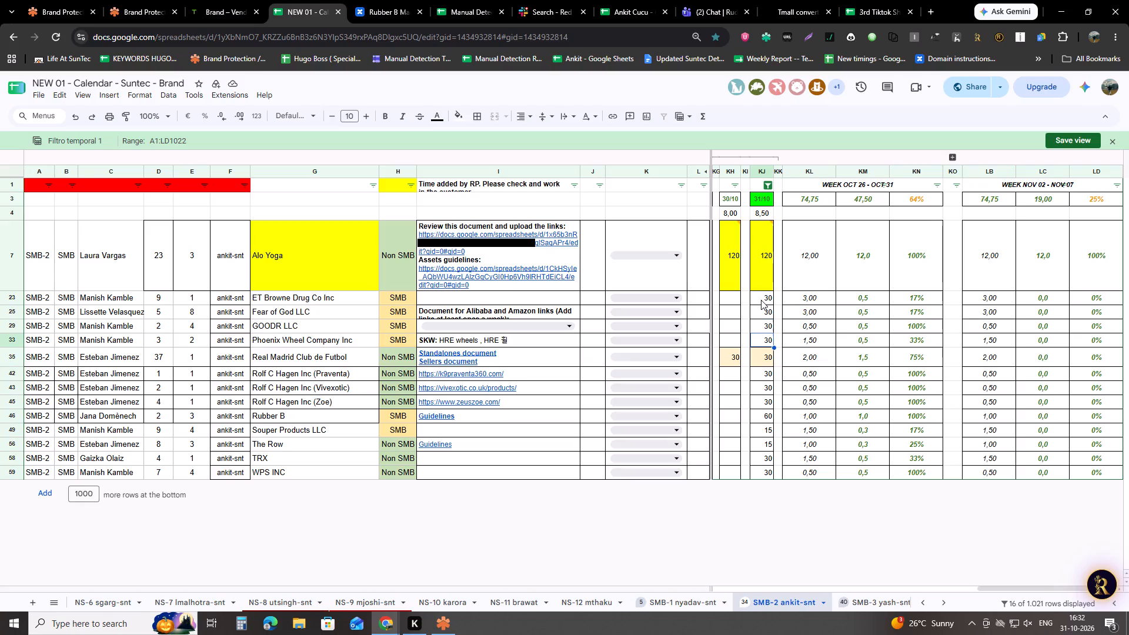
key(Down)
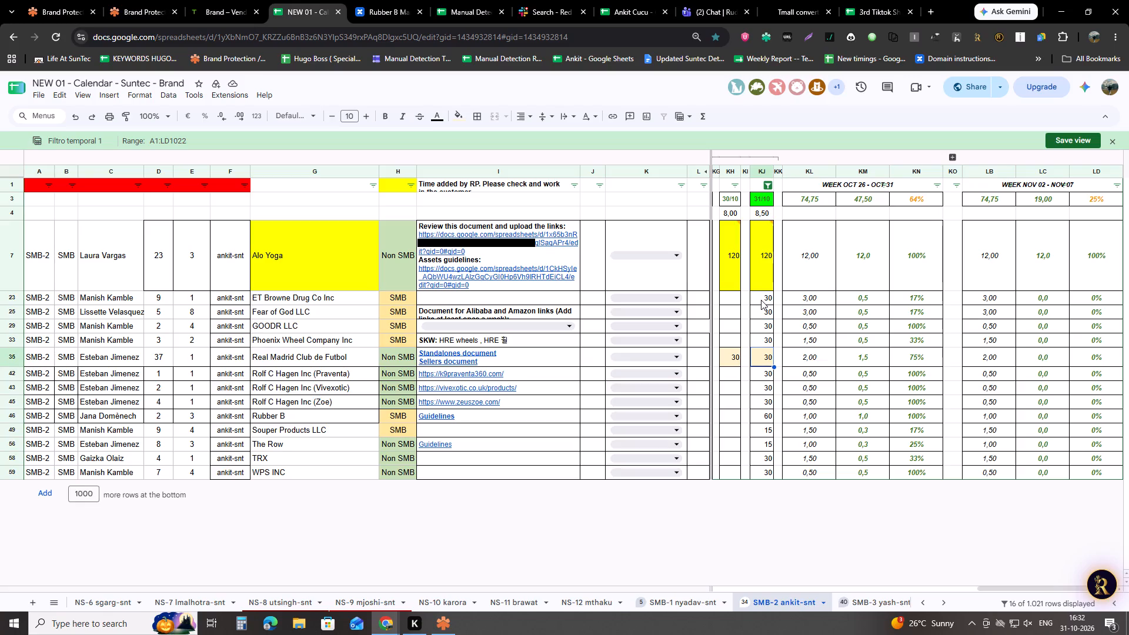
key(Down)
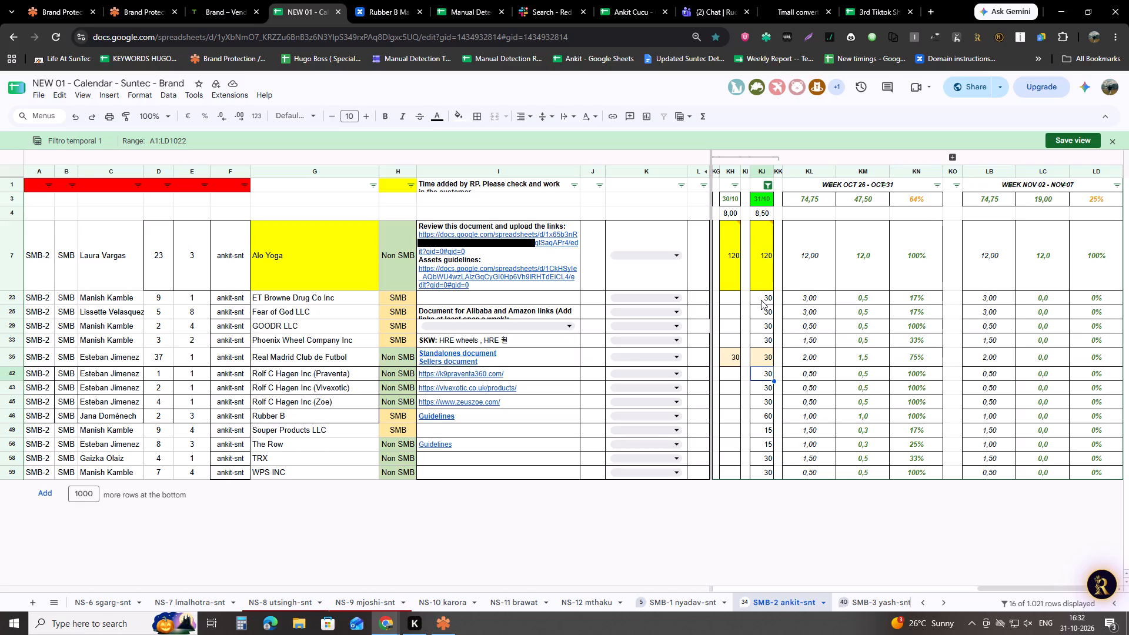
key(Down)
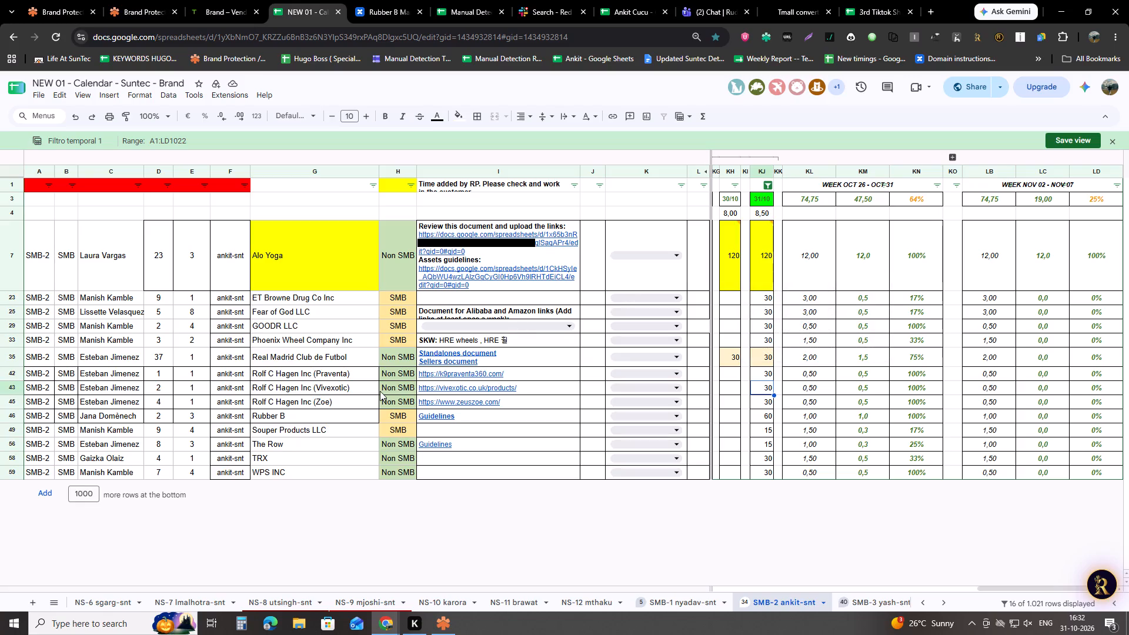
Copy the brand name Vivexotic from the calendar and switch the Red Points backoffice contract to it to check its official images.
double_click(330, 382)
double_click(336, 387)
triple_click(337, 387)
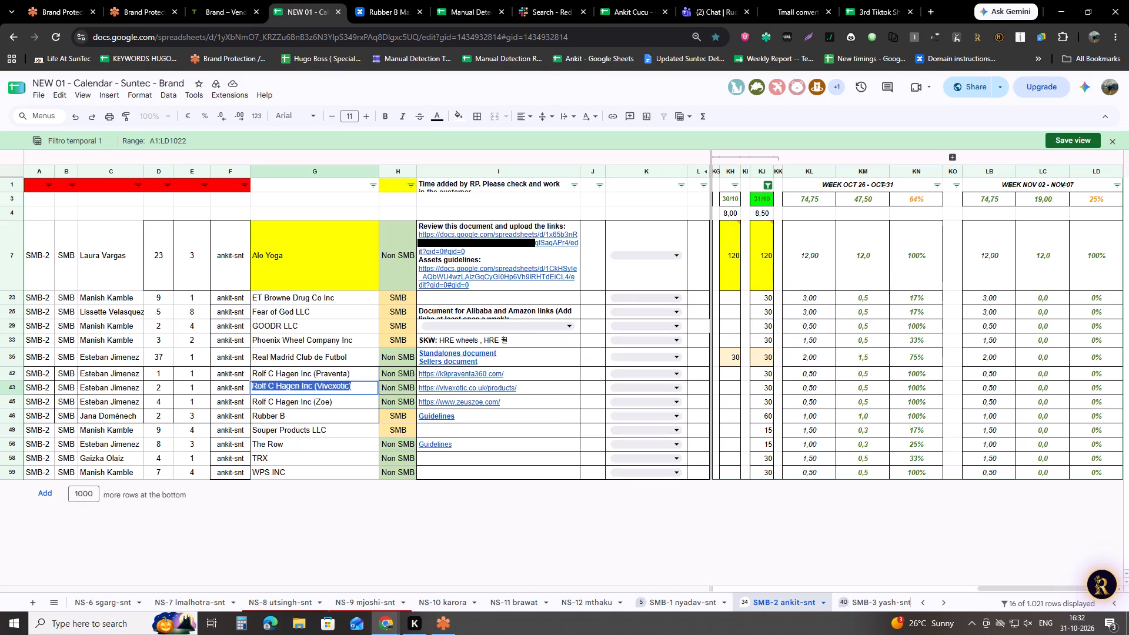
click(338, 387)
key(ctrl+c)
key(ctrl+c)
key(ctrl+c)
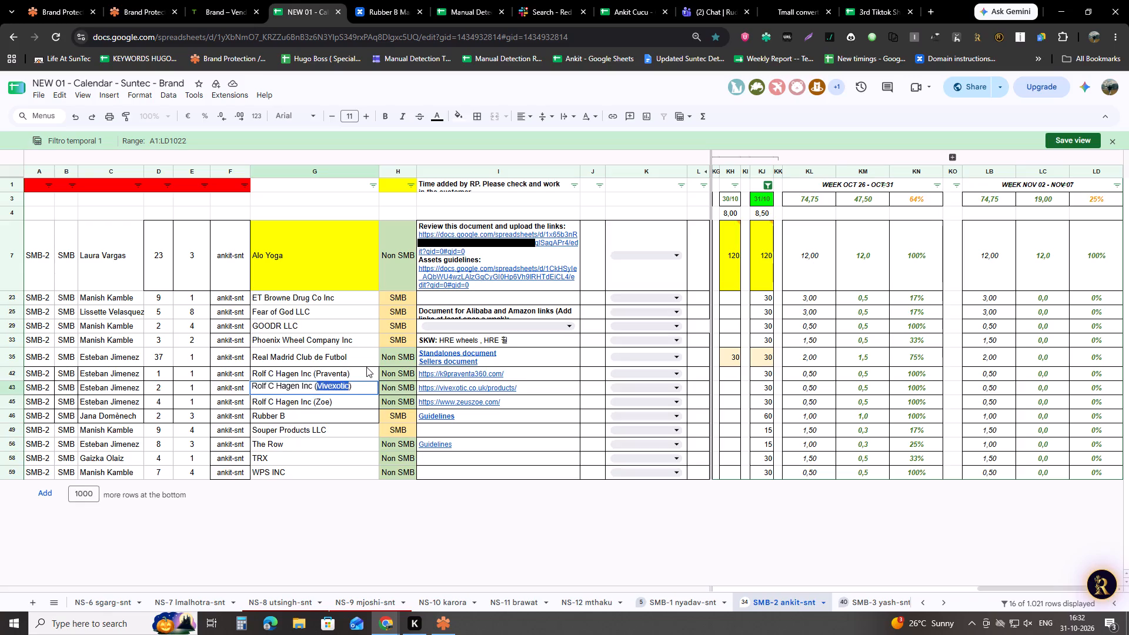
key(ctrl+c)
key(ctrl+c)
key(ctrl+c)
click(129, 0)
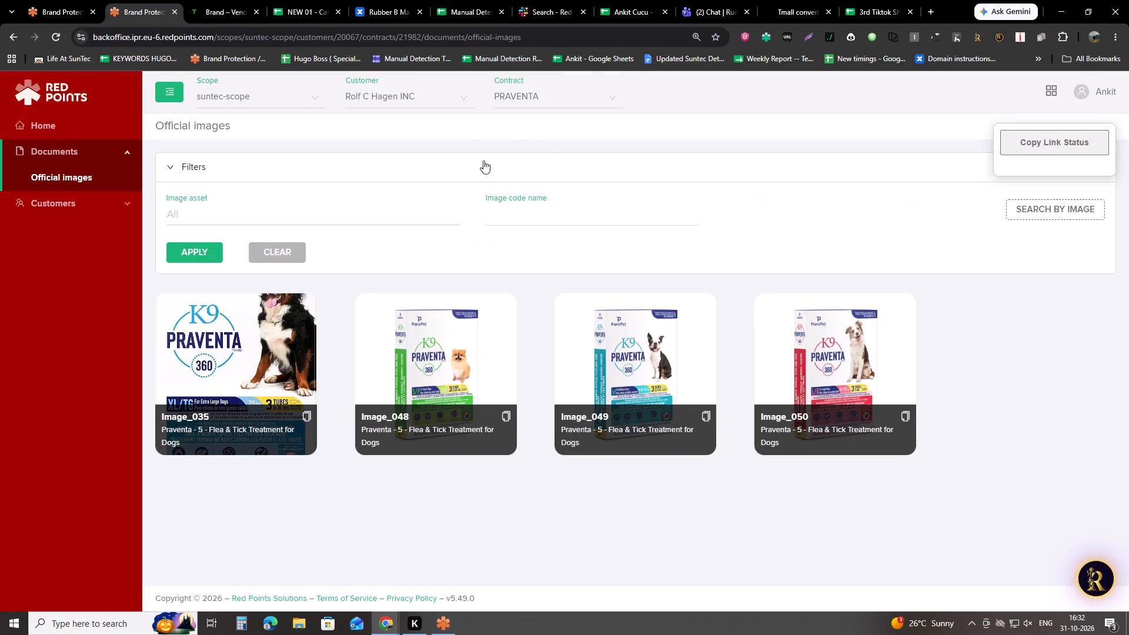
click(547, 93)
key(ctrl+v)
click(540, 124)
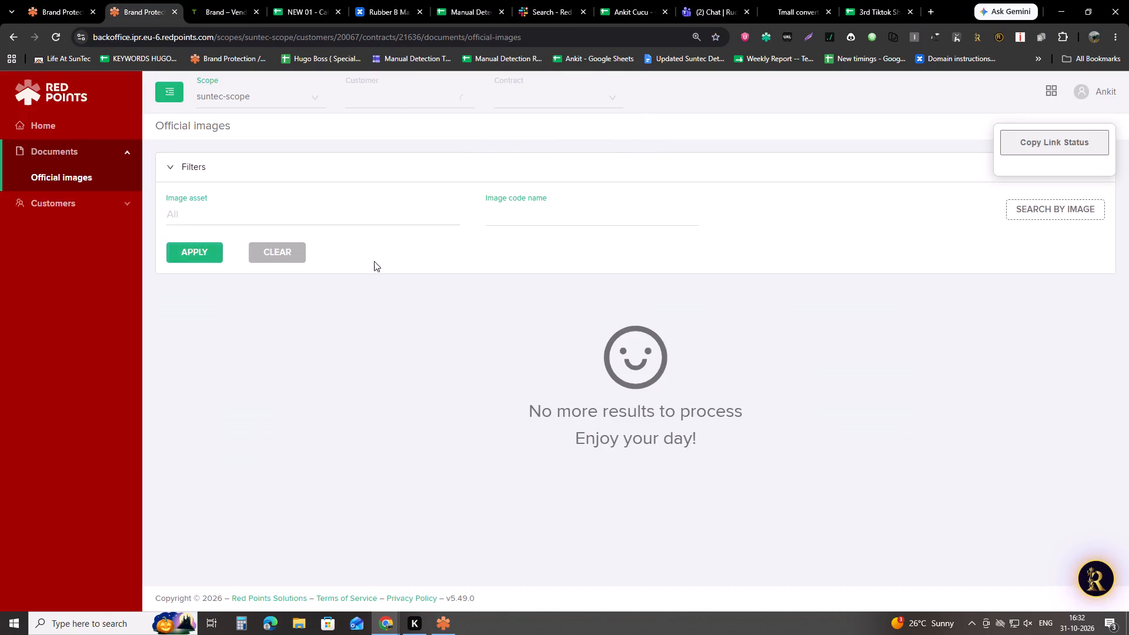
Return to the calendar and blank the column KJ entry for Rolf C Hagen Inc (Vivexotic) using the empty column KH cell.
click(293, 0)
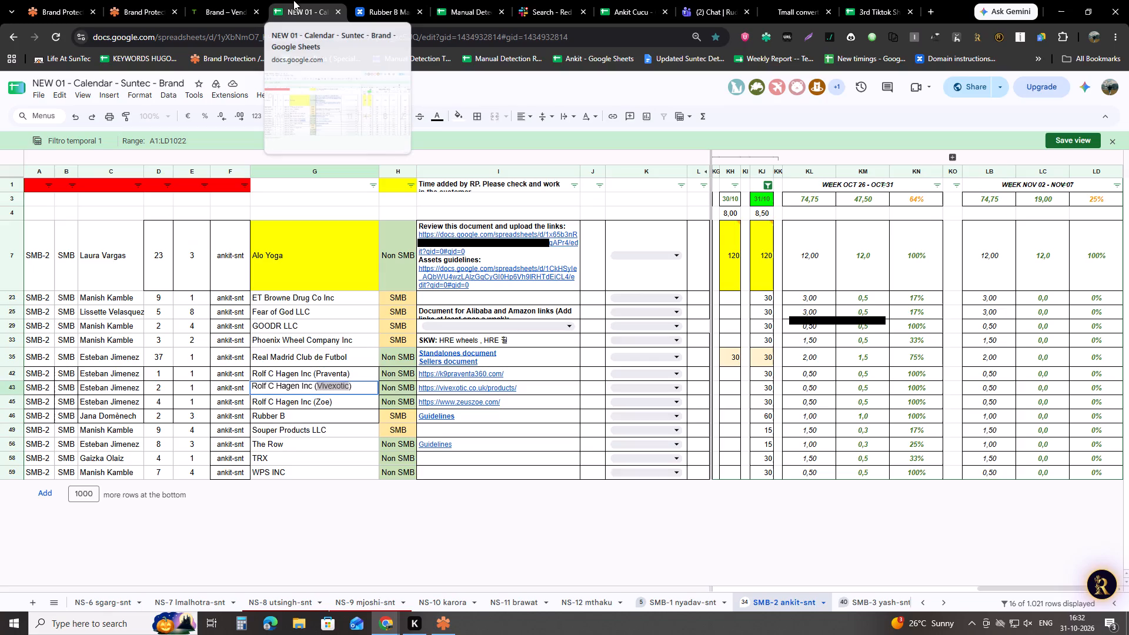
click(562, 388)
click(8, 390)
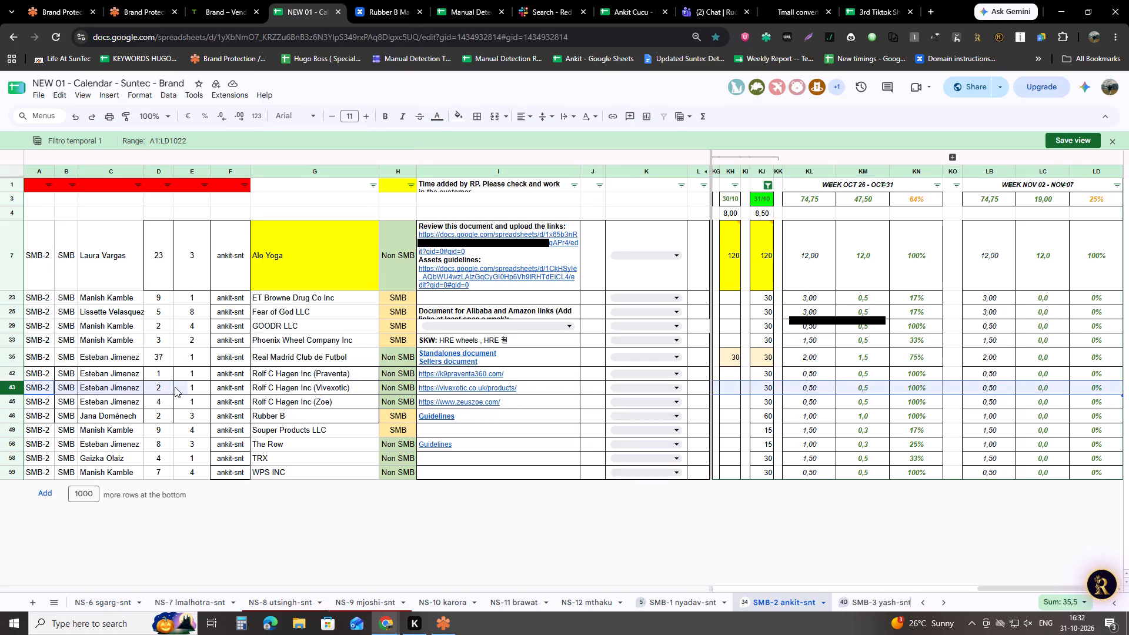
click(734, 386)
key(ctrl+c)
click(761, 387)
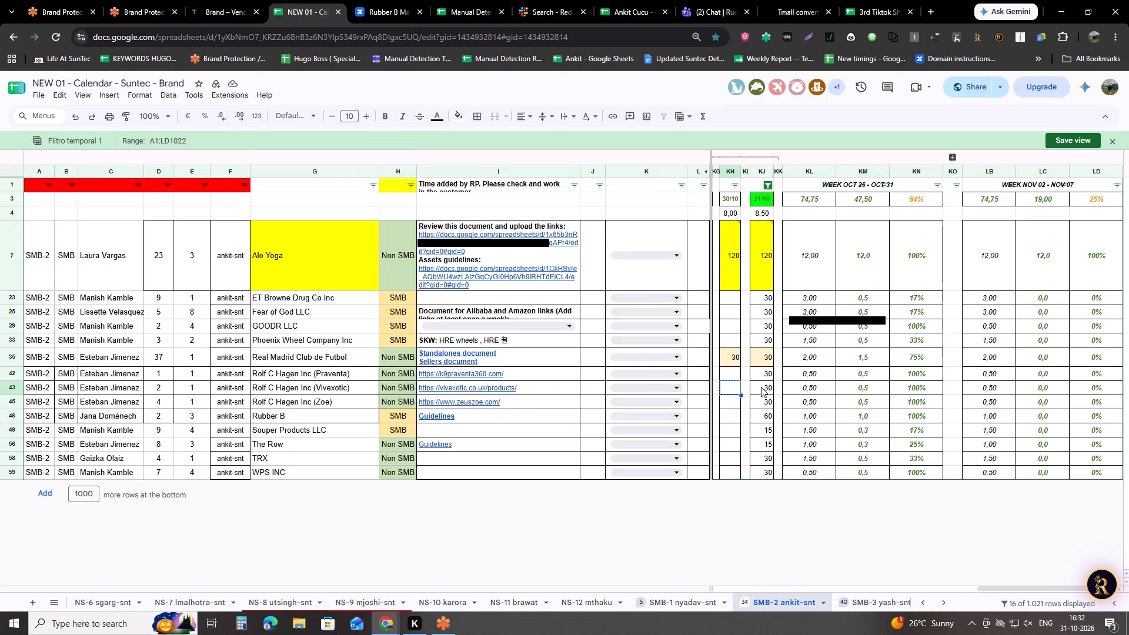
key(ctrl+v)
click(757, 425)
scroll(757, 419, up, 3)
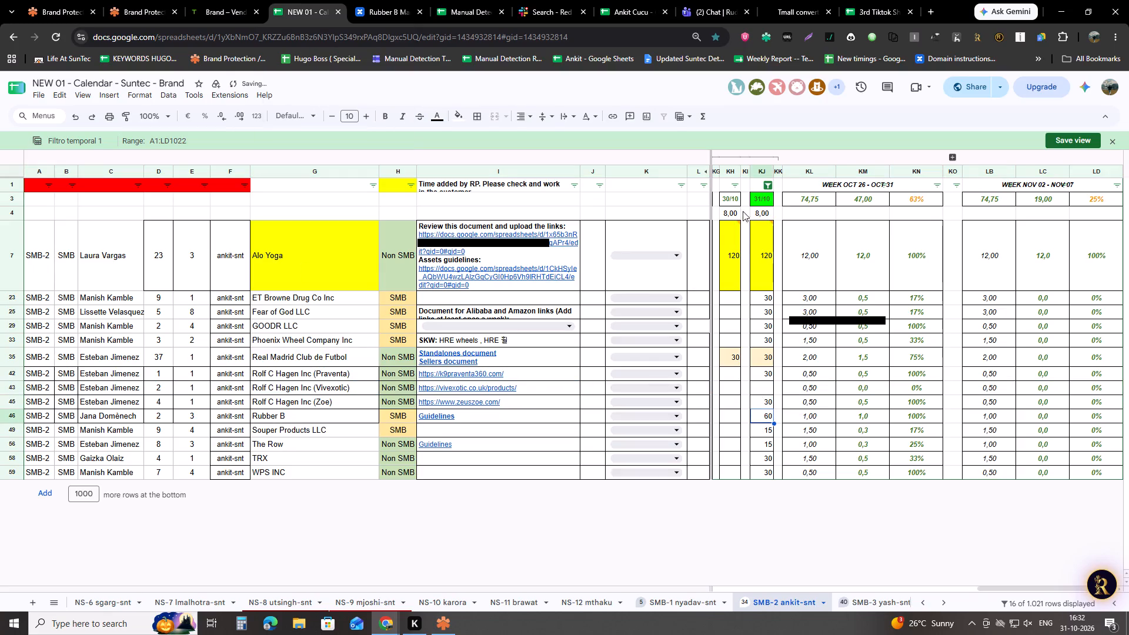
Reapply the column KJ filter so that the emptied Vivexotic row is excluded.
click(769, 181)
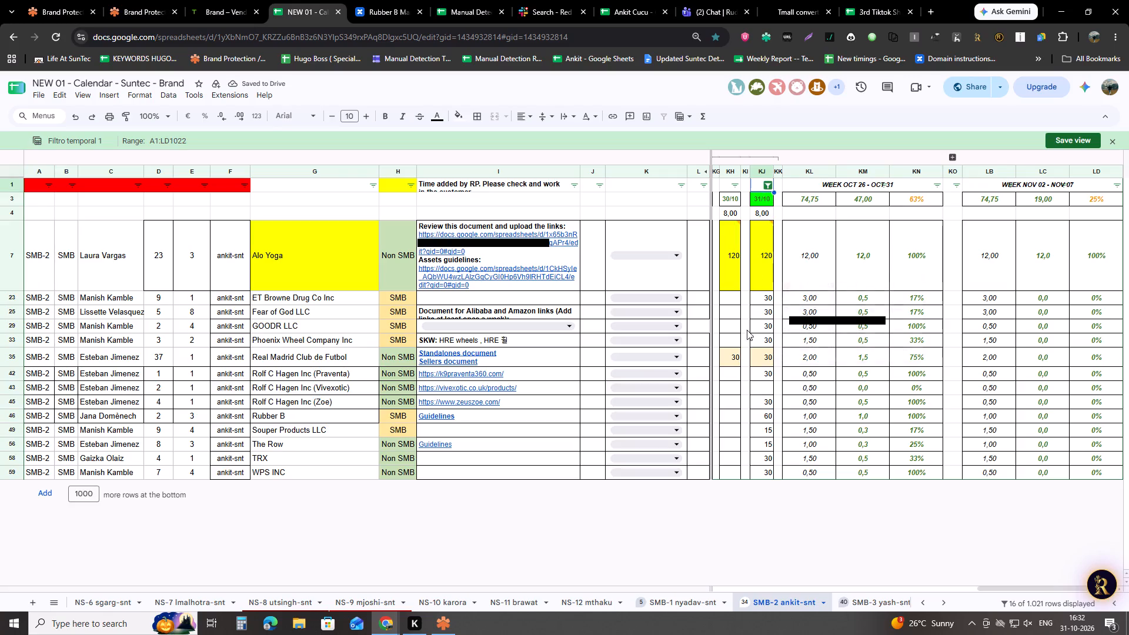
click(771, 186)
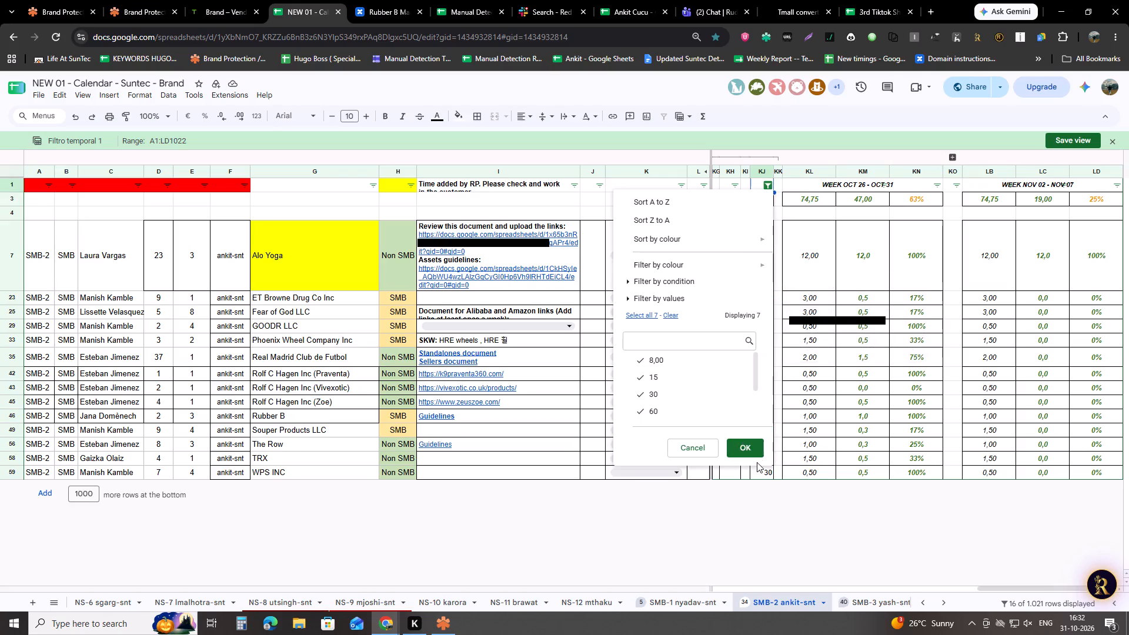
click(749, 443)
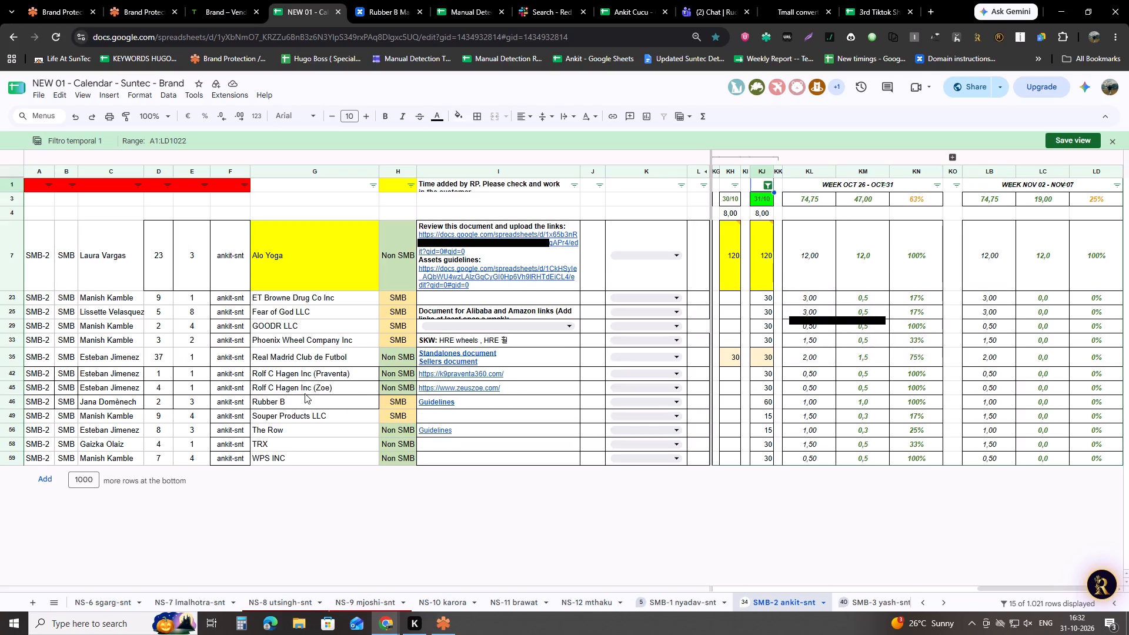
Check the Rolf C Hagen entries in the Manual Detection Records spreadsheet against the calendar rows and return to the calendar.
click(305, 393)
click(312, 379)
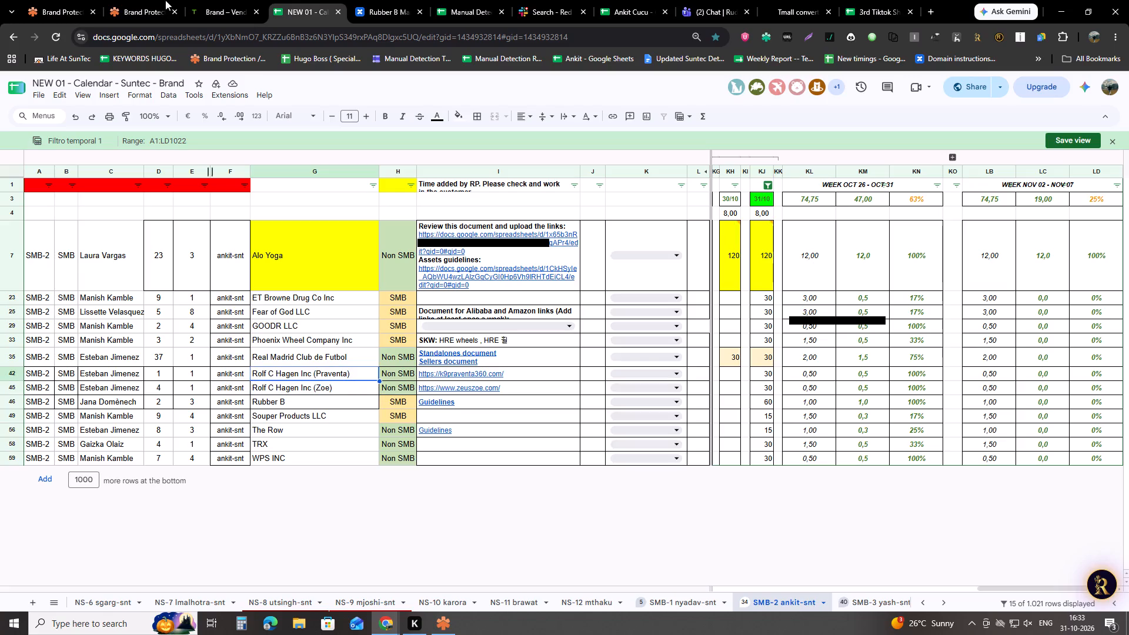
click(455, 0)
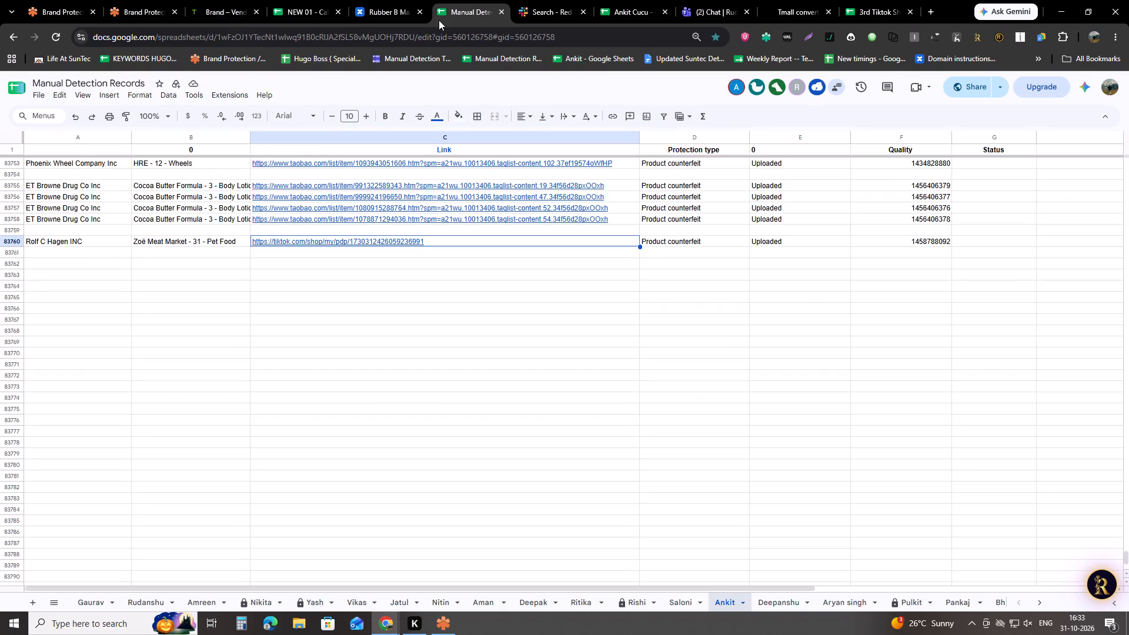
click(280, 0)
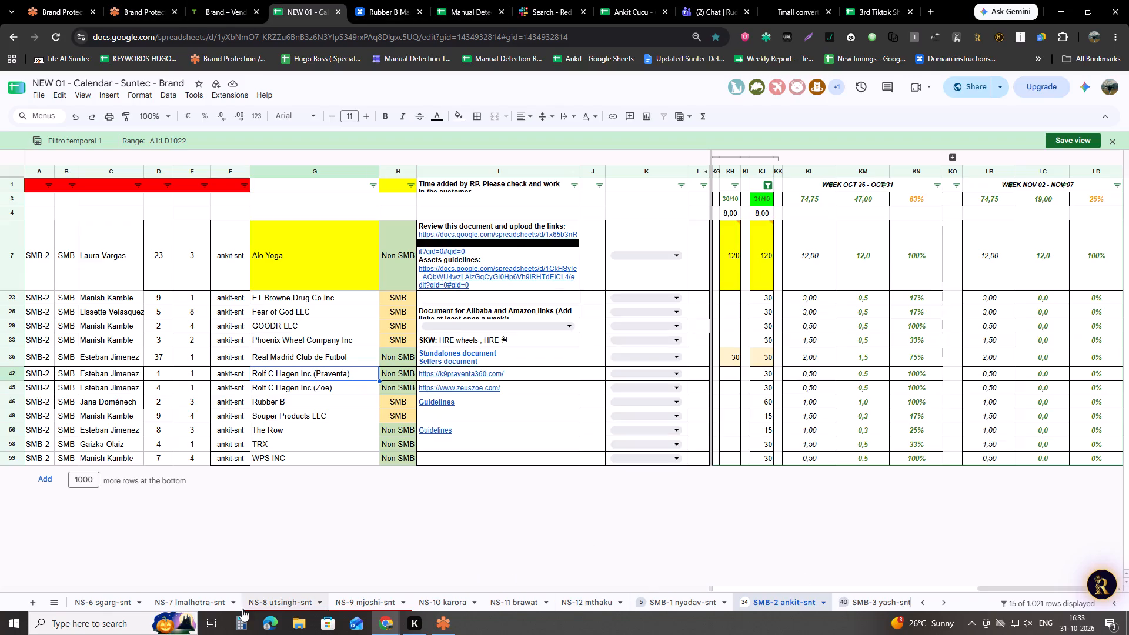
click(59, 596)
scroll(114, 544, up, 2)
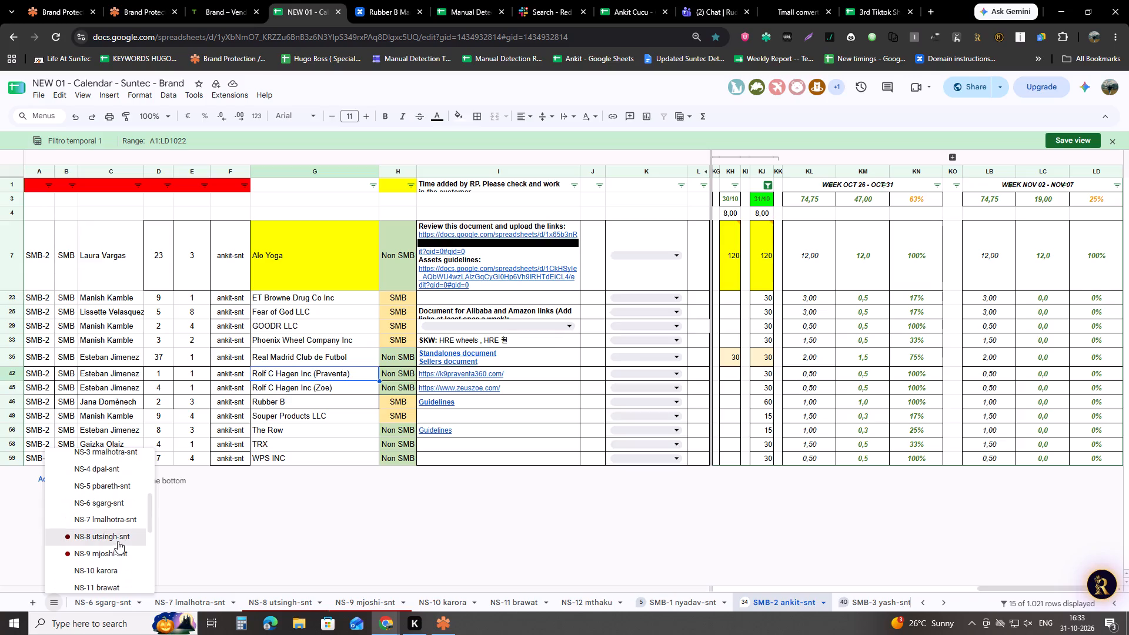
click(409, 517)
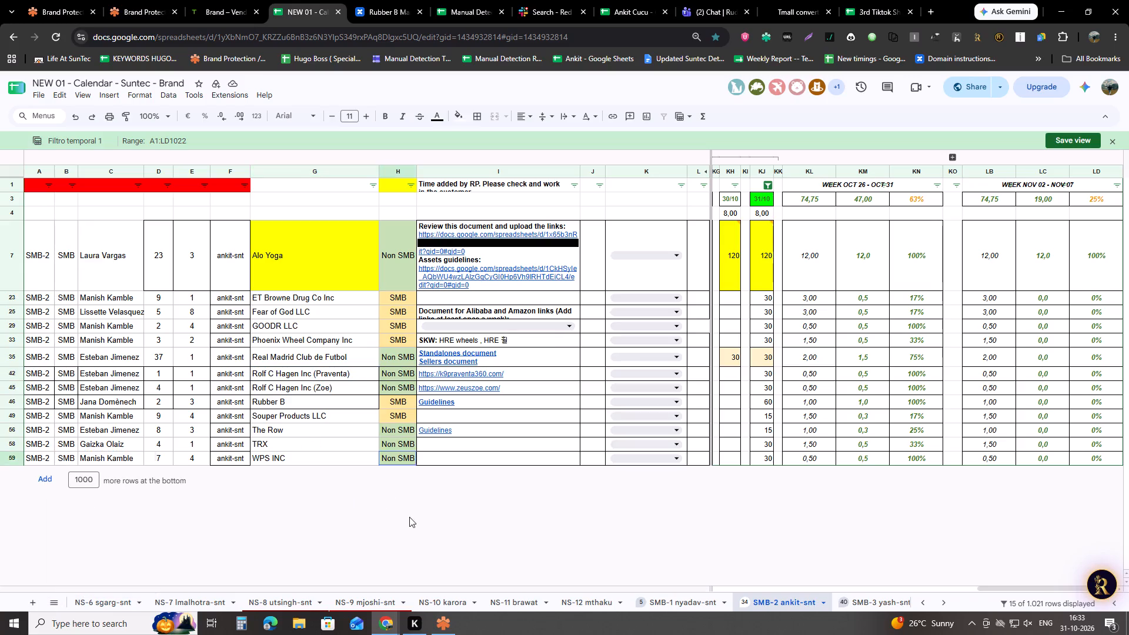
Open Temu in a new browser tab and search for "debit card sticker".
click(931, 0)
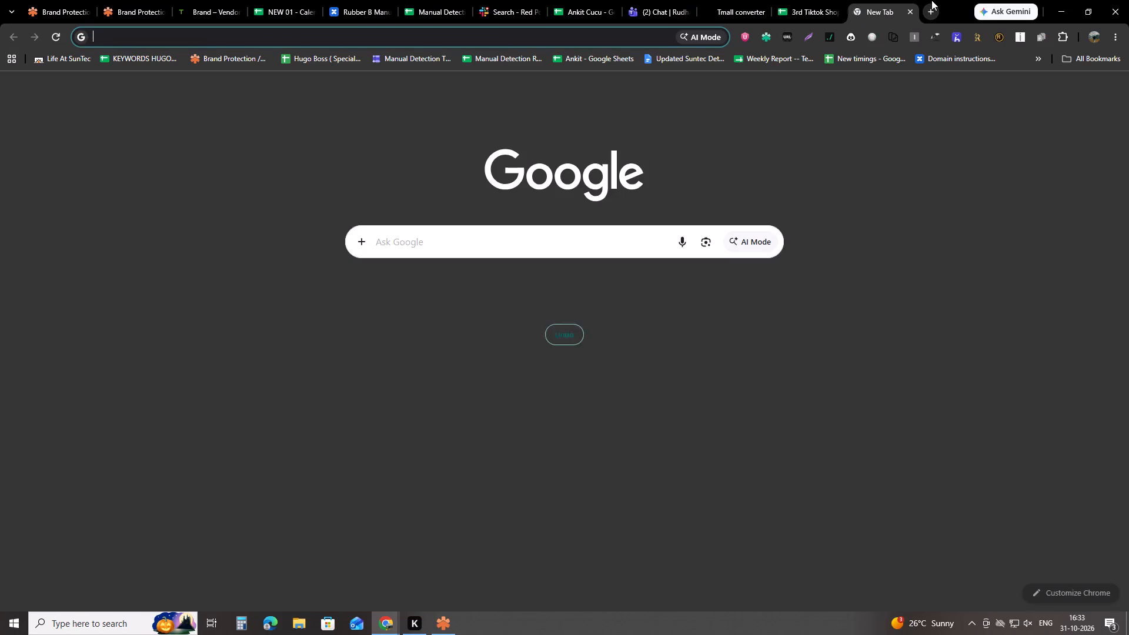
text(tem)
key(Return)
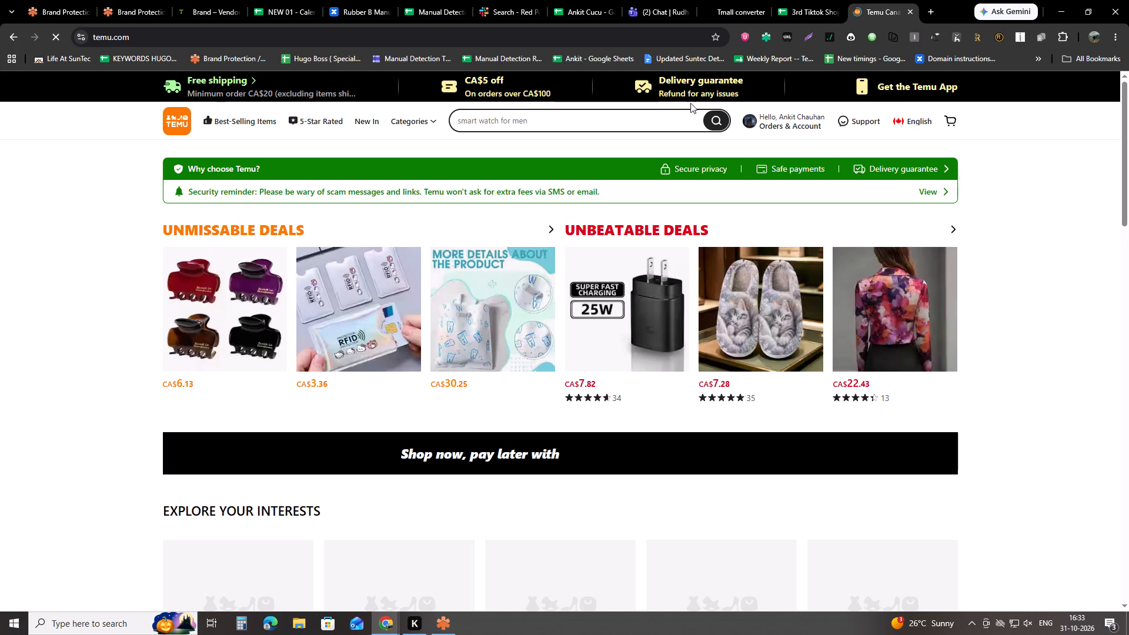
click(550, 123)
click(549, 123)
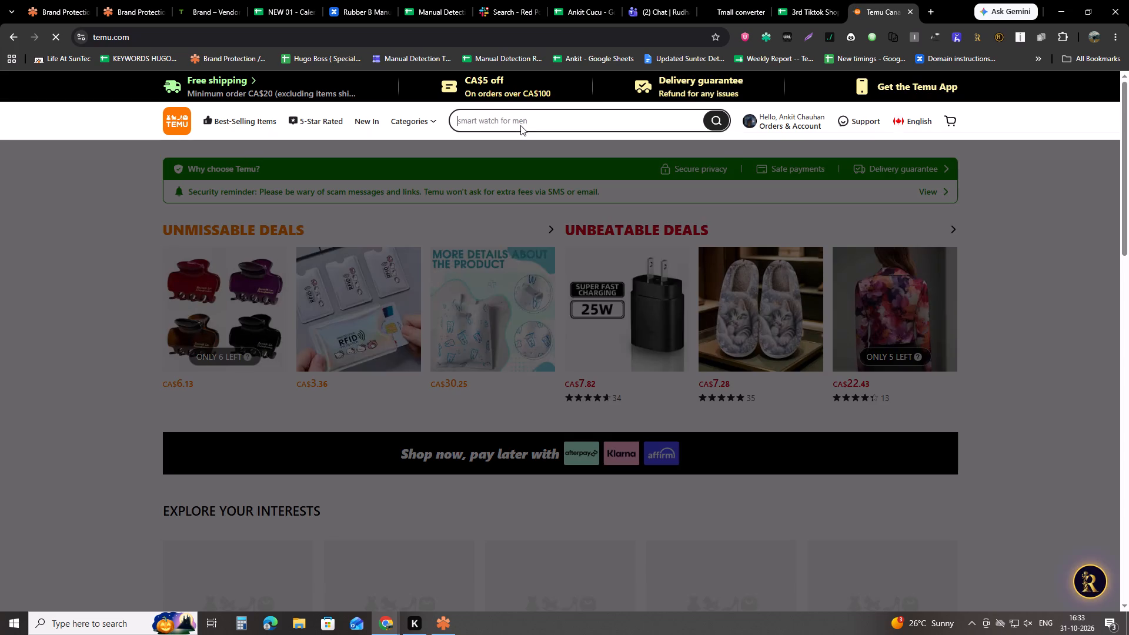
click(519, 122)
click(512, 182)
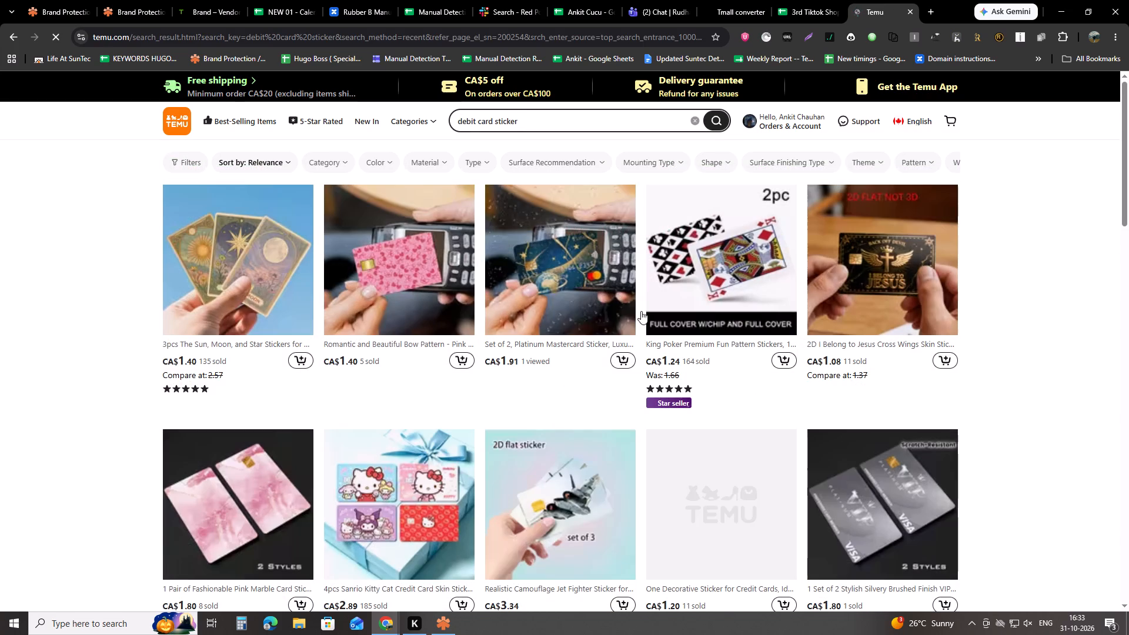
Open the 3pcs Sun, Moon, and Star Stickers listing and go to its seller's shop, Yao sticker.
ctrl+click(204, 247)
click(863, 0)
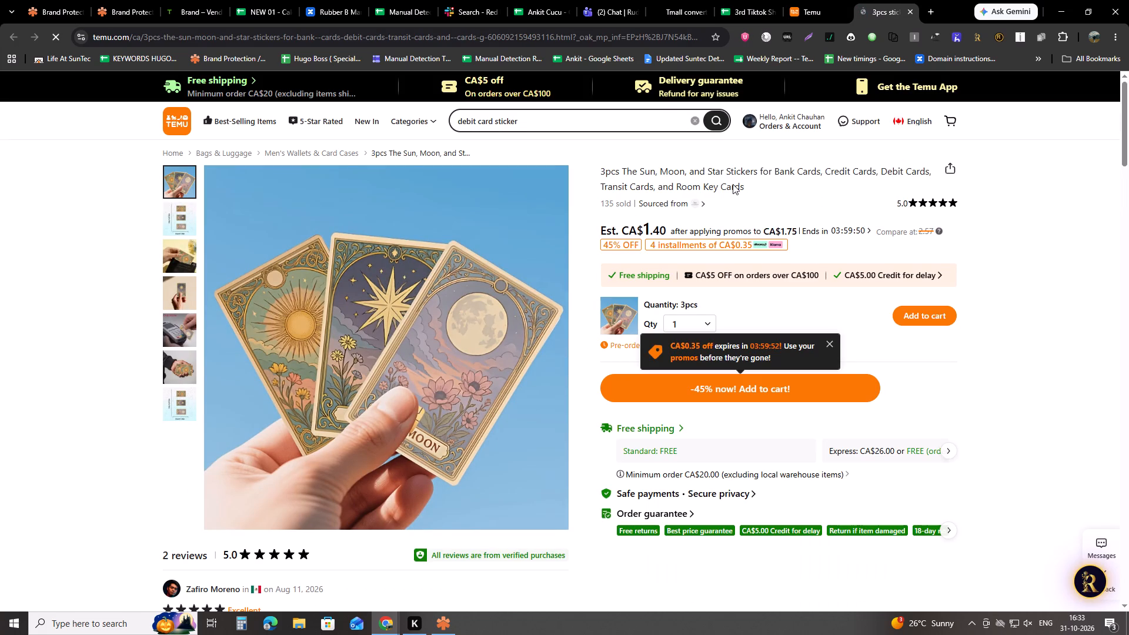
scroll(215, 437, down, 3)
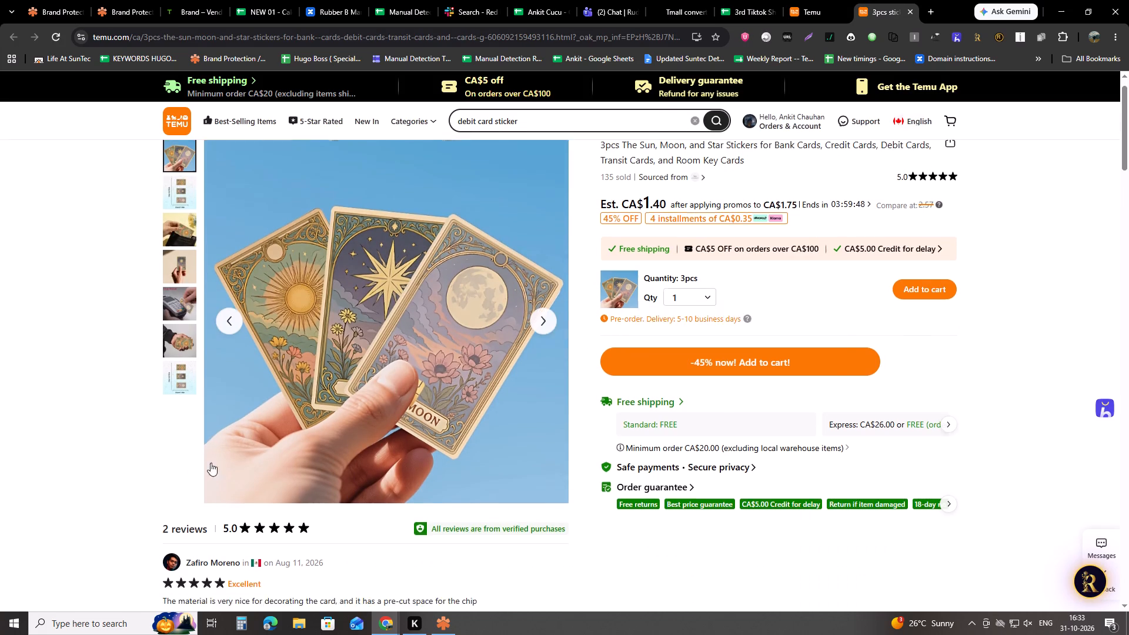
scroll(225, 462, down, 2)
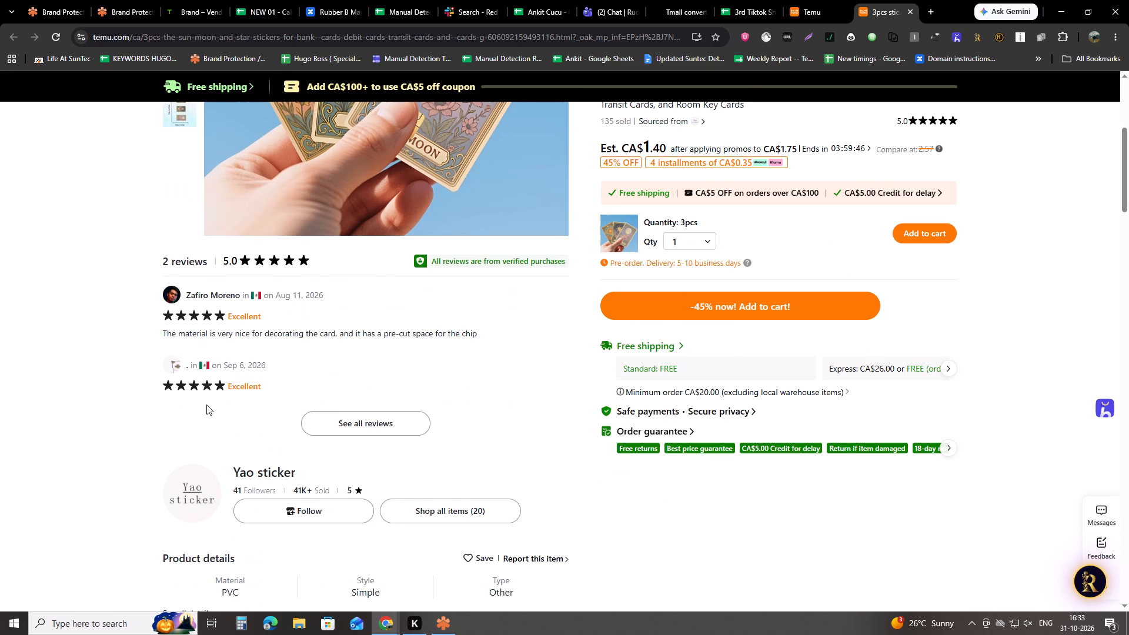
click(208, 477)
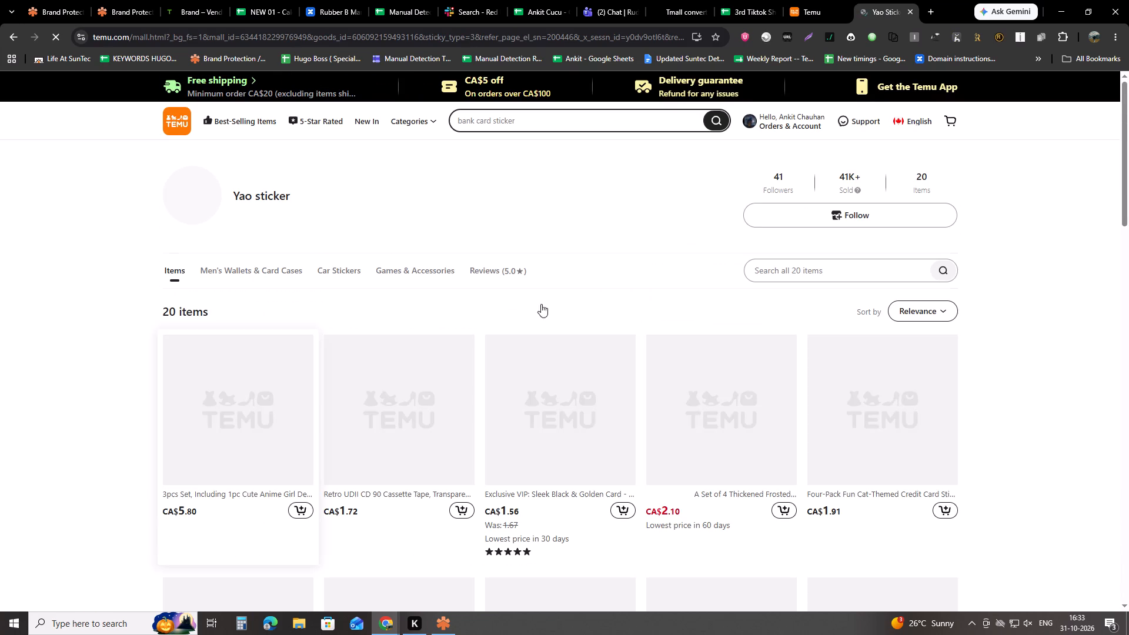
Search the Yao sticker shop's items for "debit card sticker" and look through the listings.
click(859, 274)
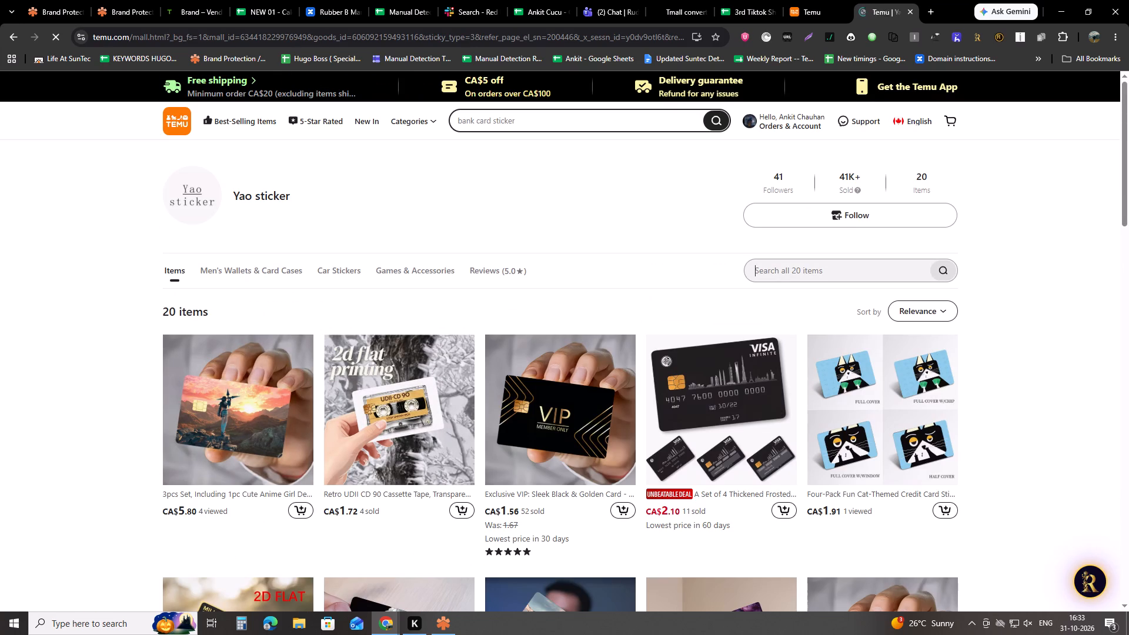
click(859, 274)
click(861, 274)
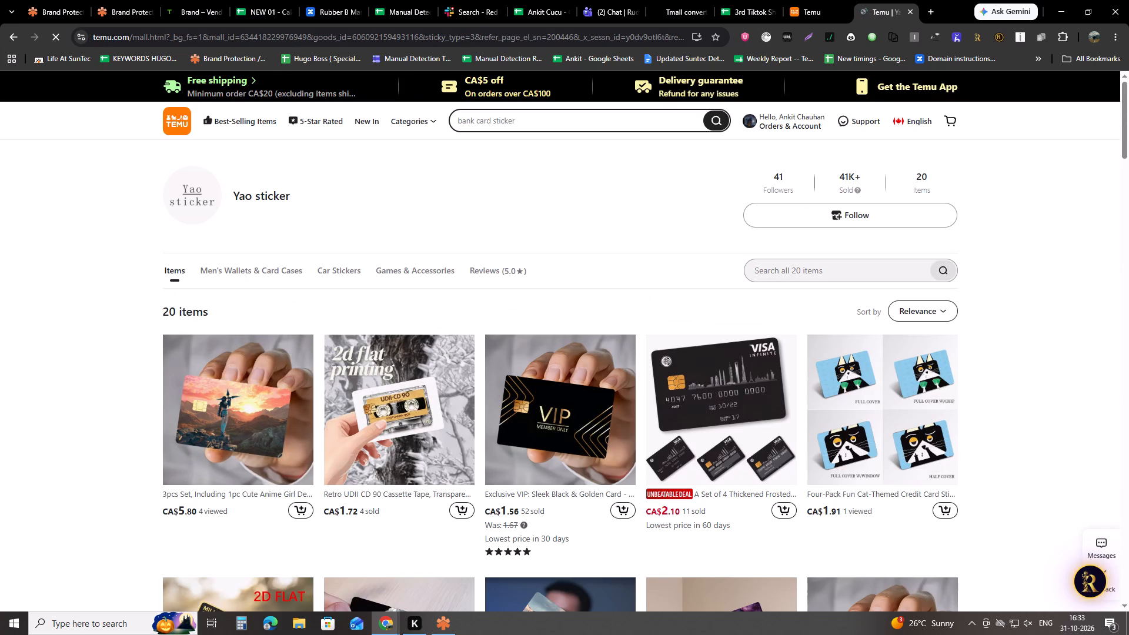
text(debit c)
text(ard sstic)
key(BackSpace)
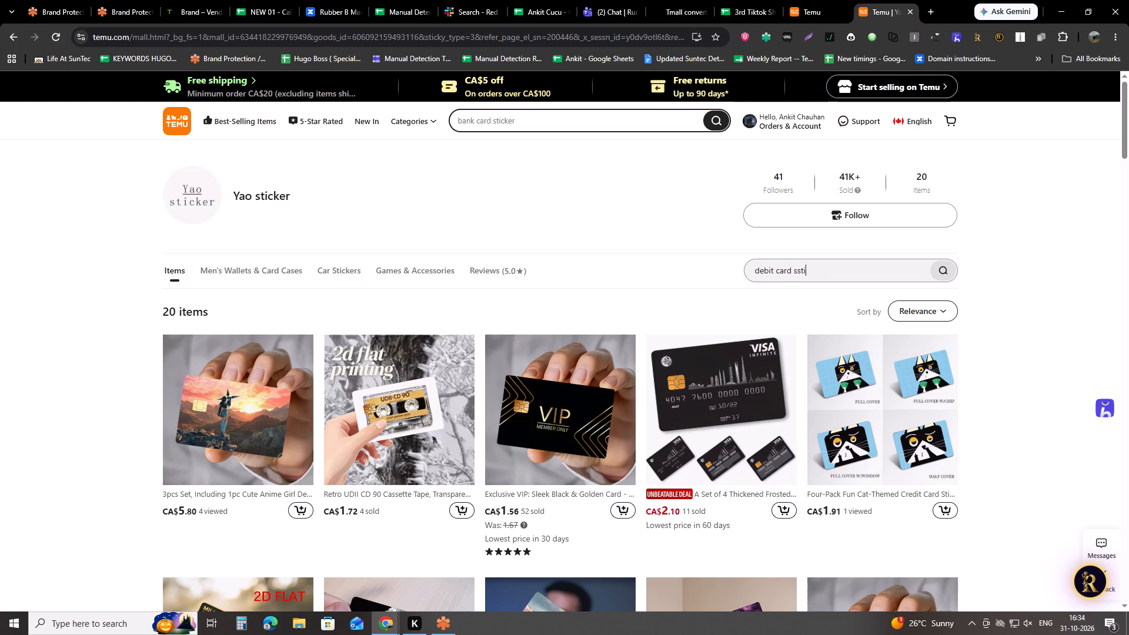
key(BackSpace)
key(BackSpace)
key(BackSpace)
text(ticker)
key(Return)
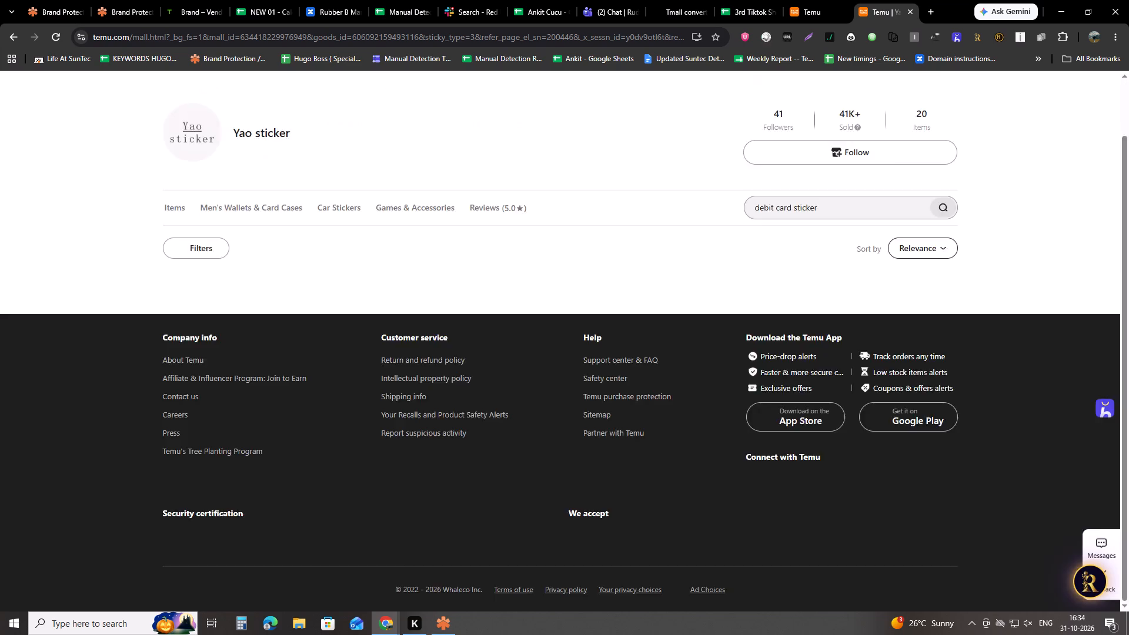
scroll(1043, 526, down, 12)
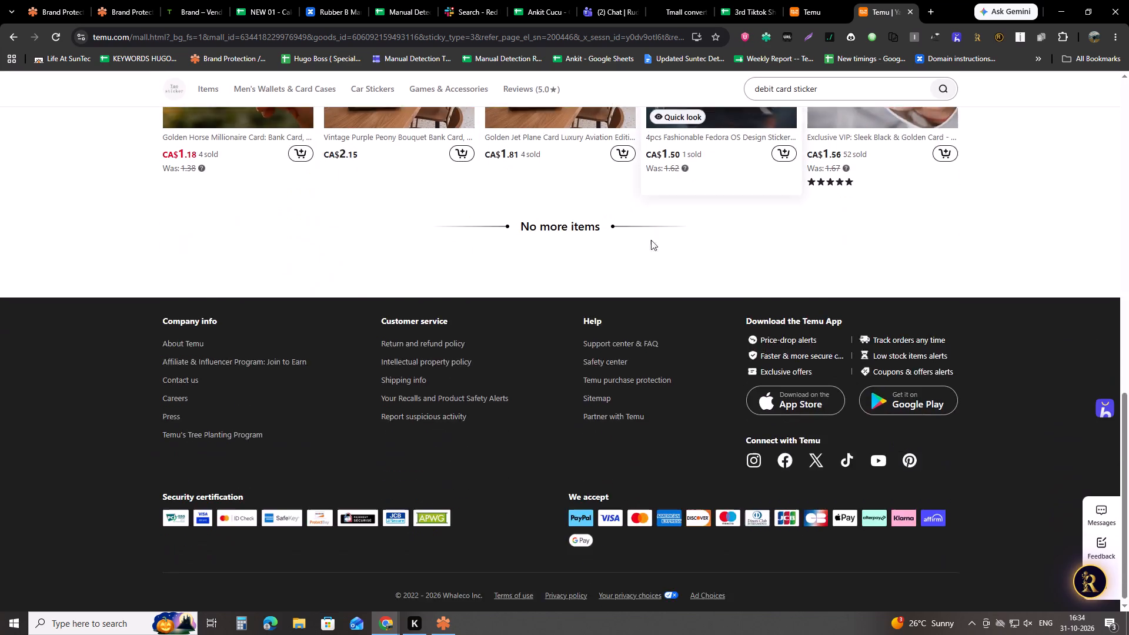
scroll(635, 268, up, 6)
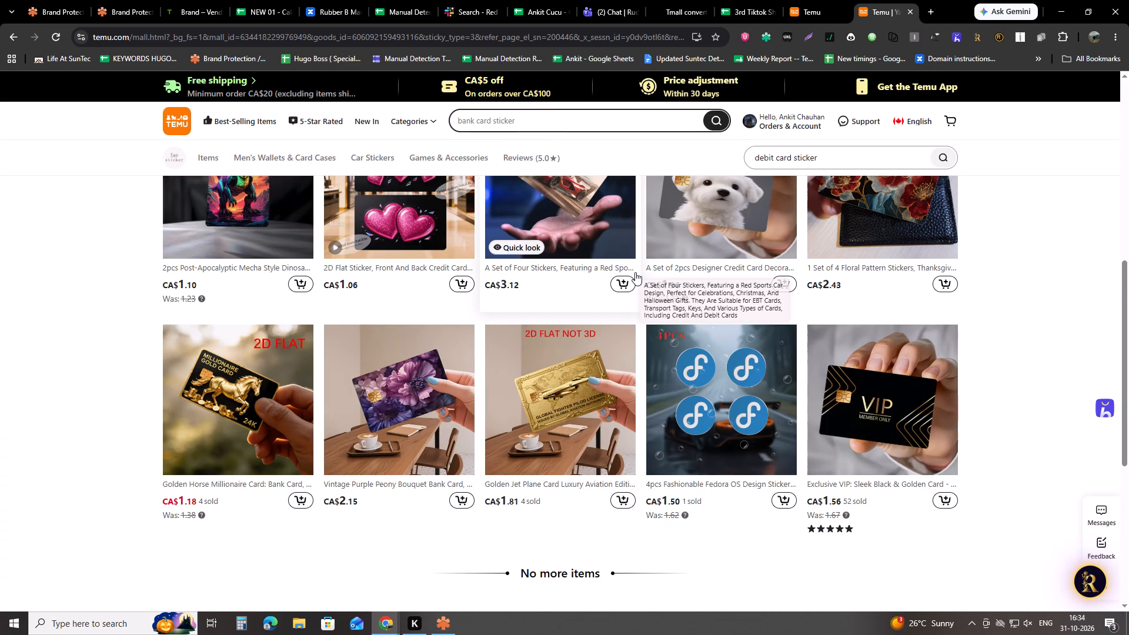
scroll(635, 272, up, 8)
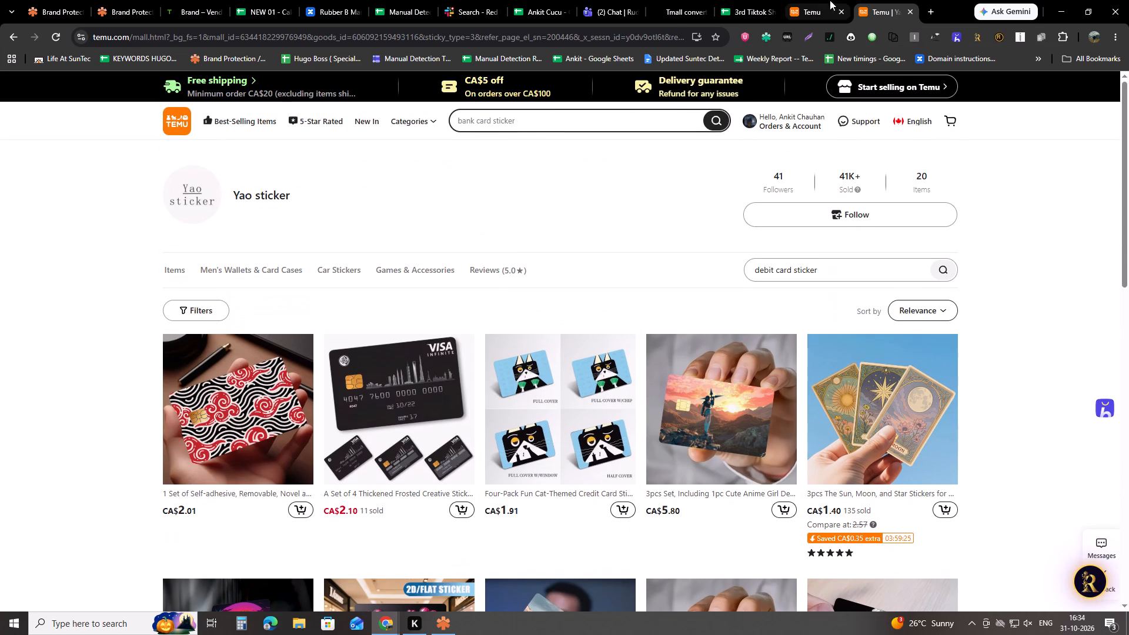
Close the Yao sticker shop page and look over the Temu search listings for debit card stickers.
middle_click(867, 0)
scroll(867, 0, up, 1)
scroll(697, 385, down, 4)
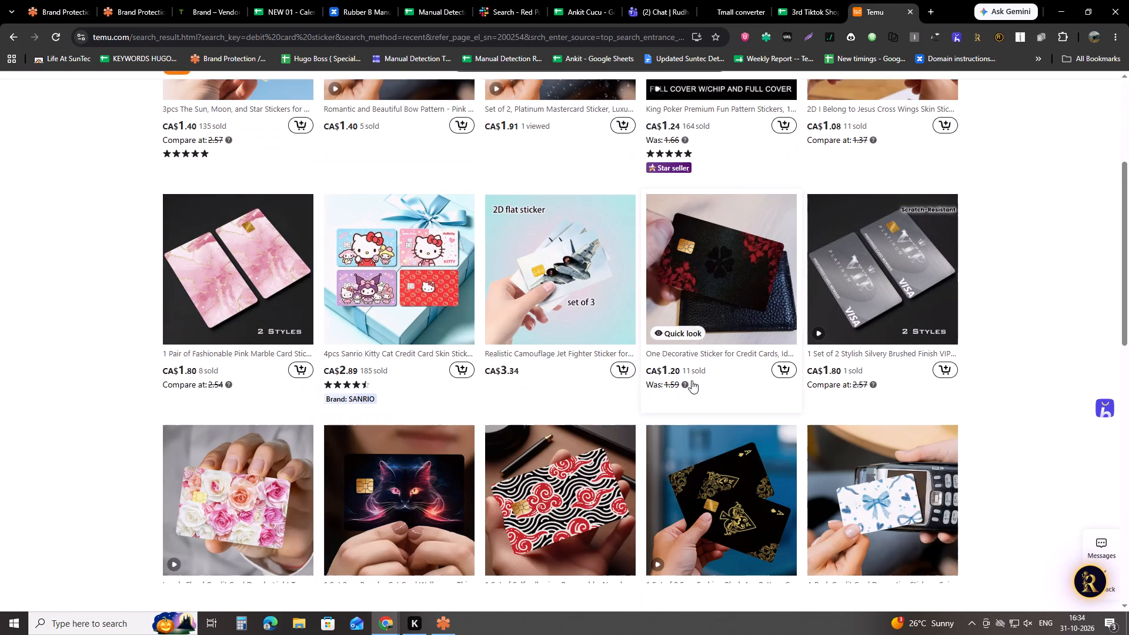
Look at the latest entries in the Manual Detection Records spreadsheet and go back to the calendar spreadsheet.
click(440, 0)
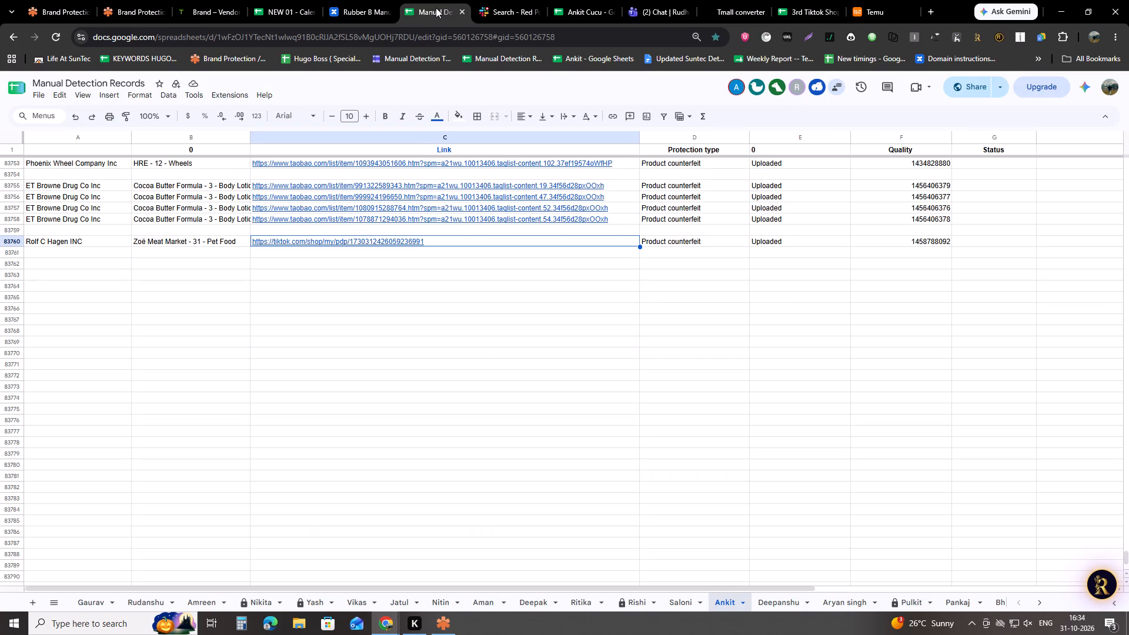
click(298, 0)
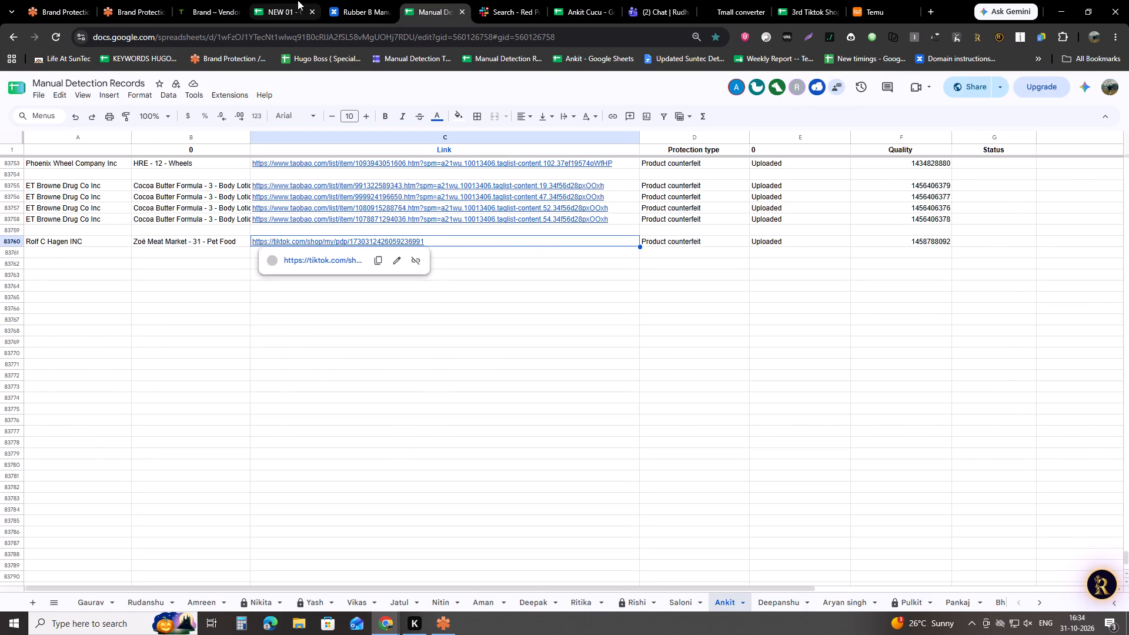
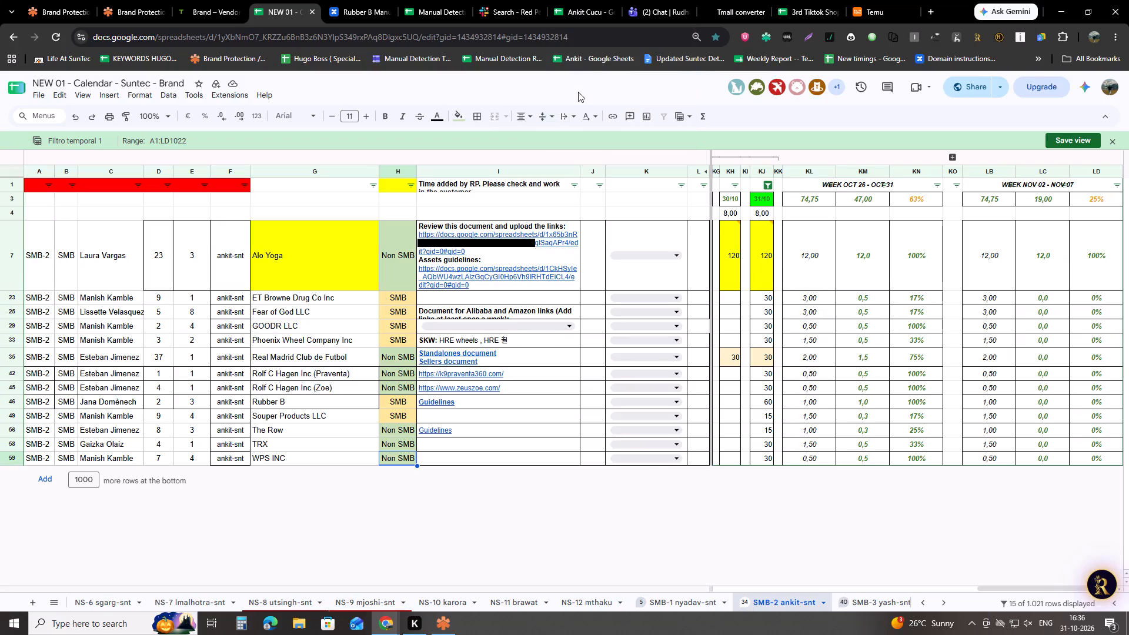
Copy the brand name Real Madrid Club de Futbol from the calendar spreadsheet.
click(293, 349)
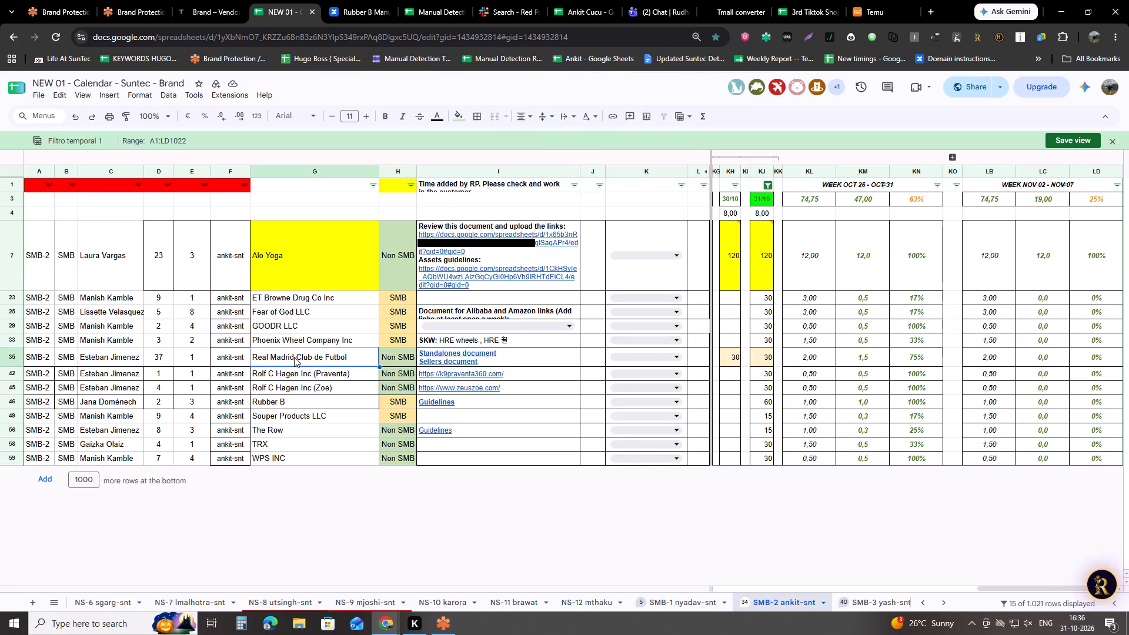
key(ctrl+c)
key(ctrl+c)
Look back through the earlier entries in the Manual Detection Records spreadsheet and return to the calendar spreadsheet.
click(402, 0)
scroll(370, 323, up, 8)
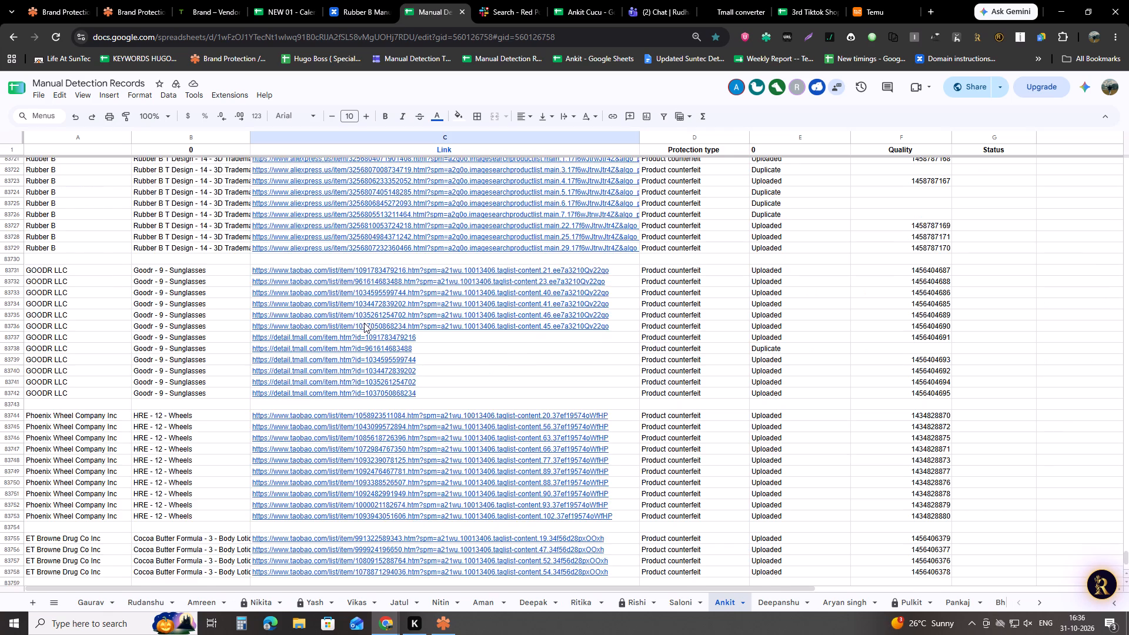
scroll(364, 323, up, 20)
scroll(364, 323, up, 20)
scroll(364, 323, up, 10)
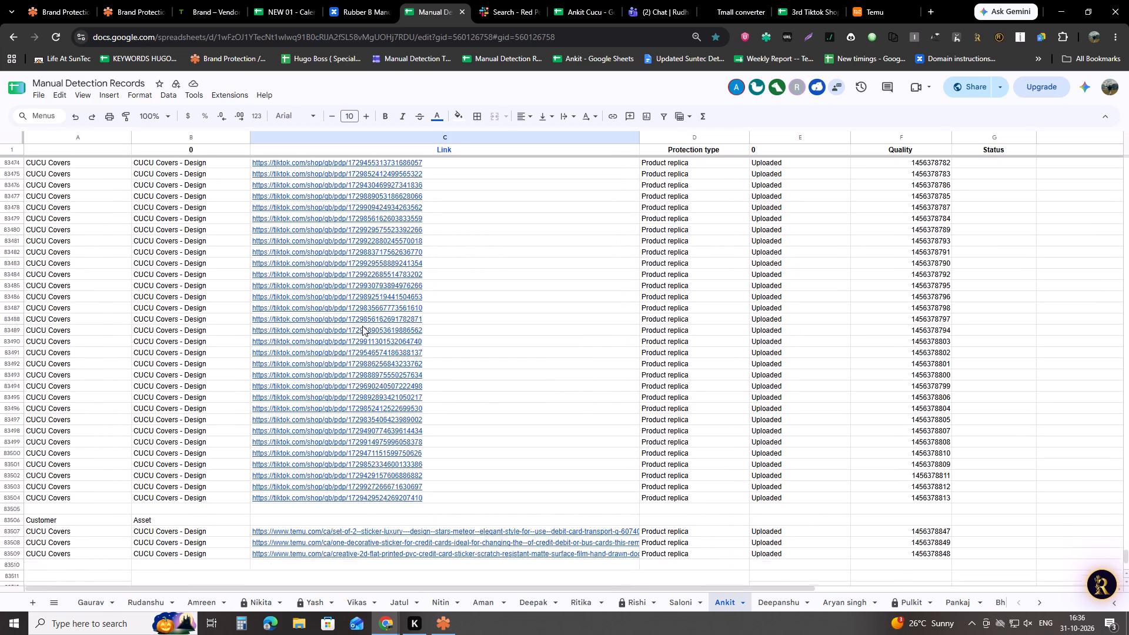
scroll(362, 326, up, 20)
scroll(362, 326, up, 4)
scroll(363, 326, up, 19)
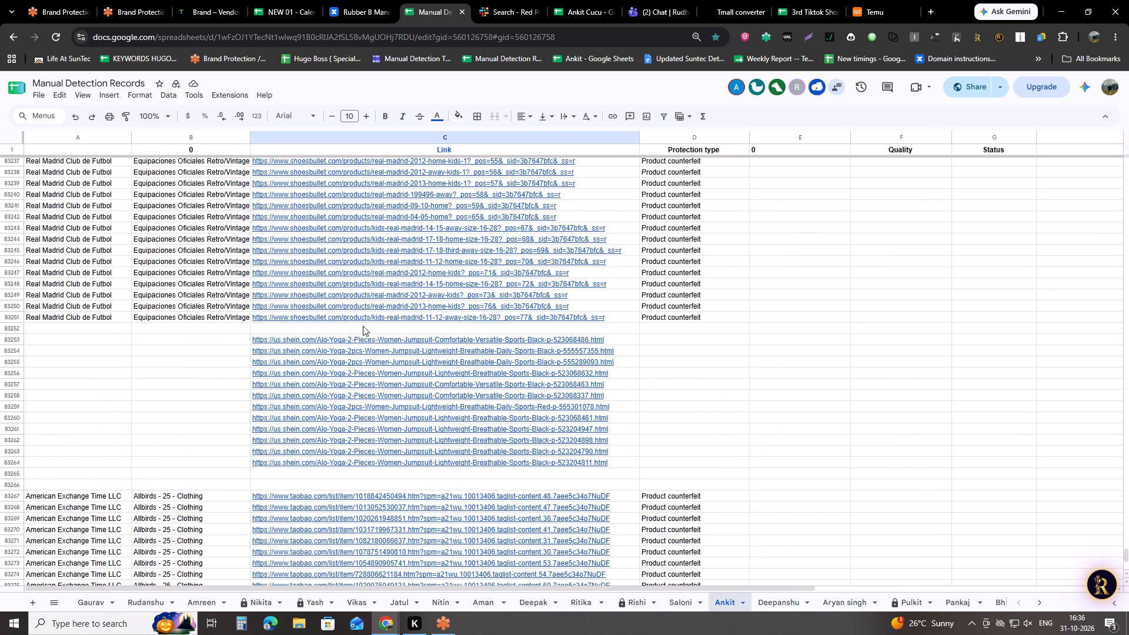
scroll(363, 326, up, 4)
scroll(363, 326, up, 20)
scroll(363, 326, up, 20)
scroll(363, 326, up, 6)
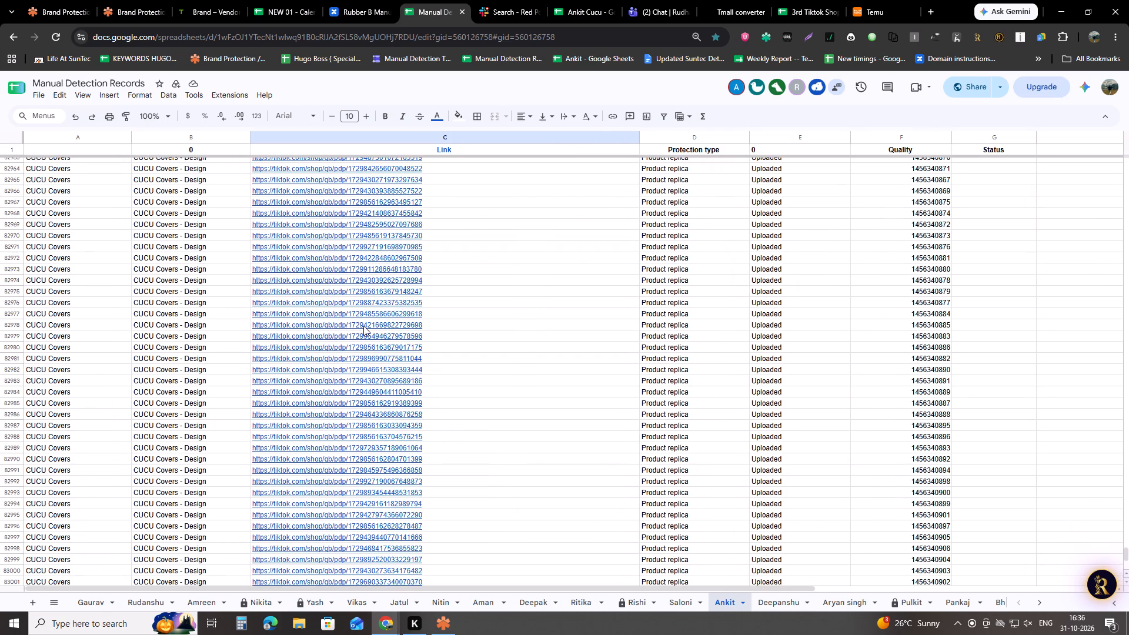
scroll(363, 326, up, 20)
scroll(363, 326, up, 16)
scroll(366, 323, up, 9)
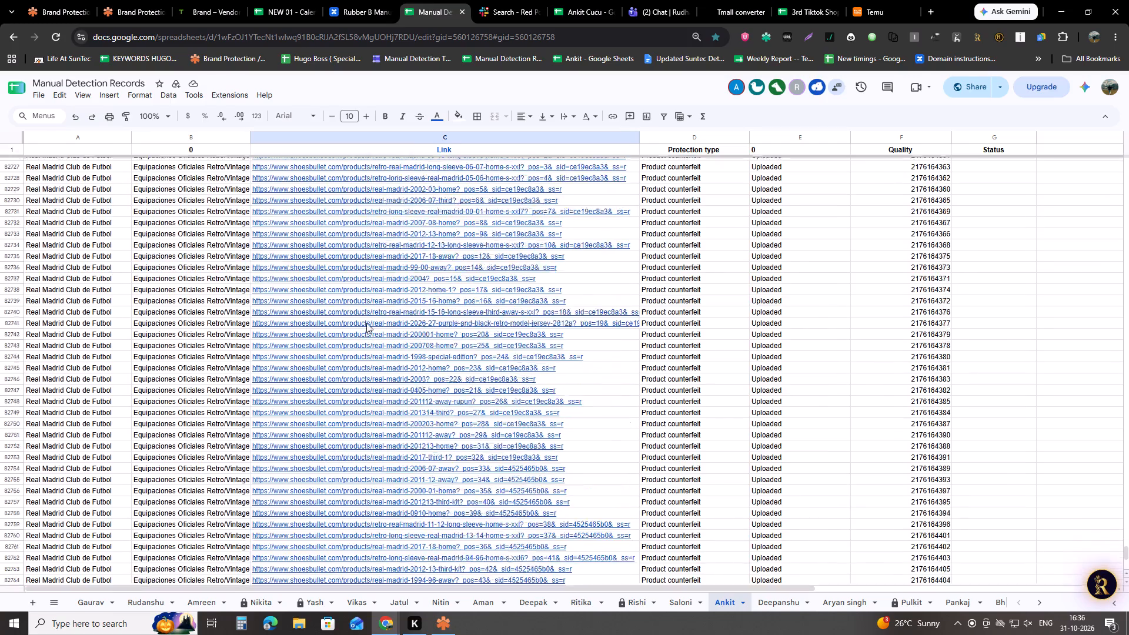
scroll(366, 323, up, 20)
scroll(366, 323, up, 6)
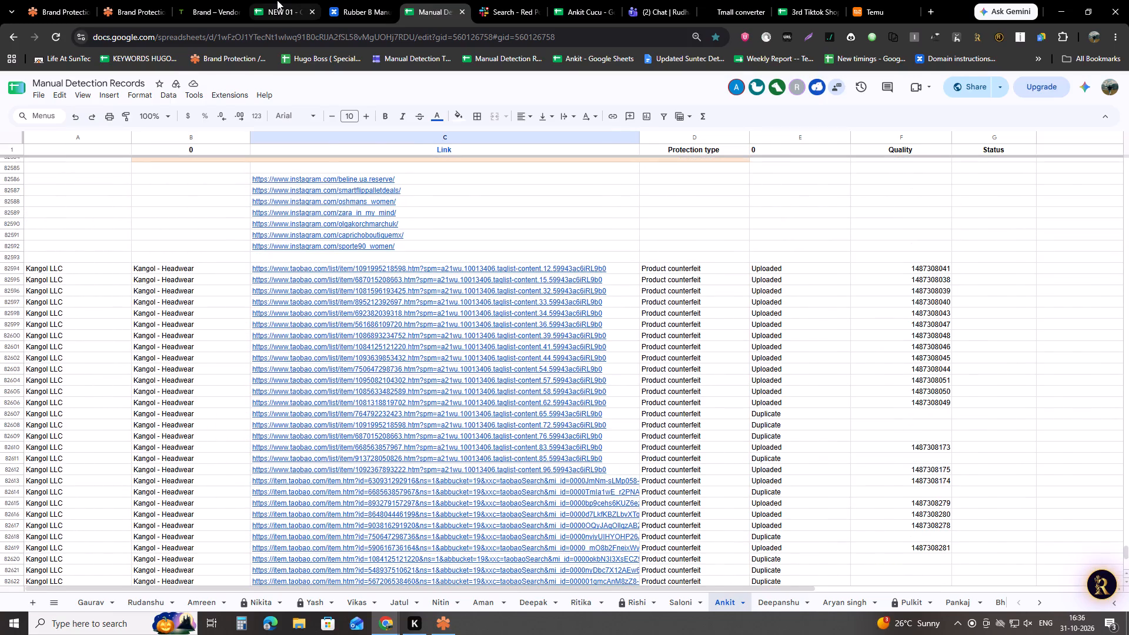
click(277, 0)
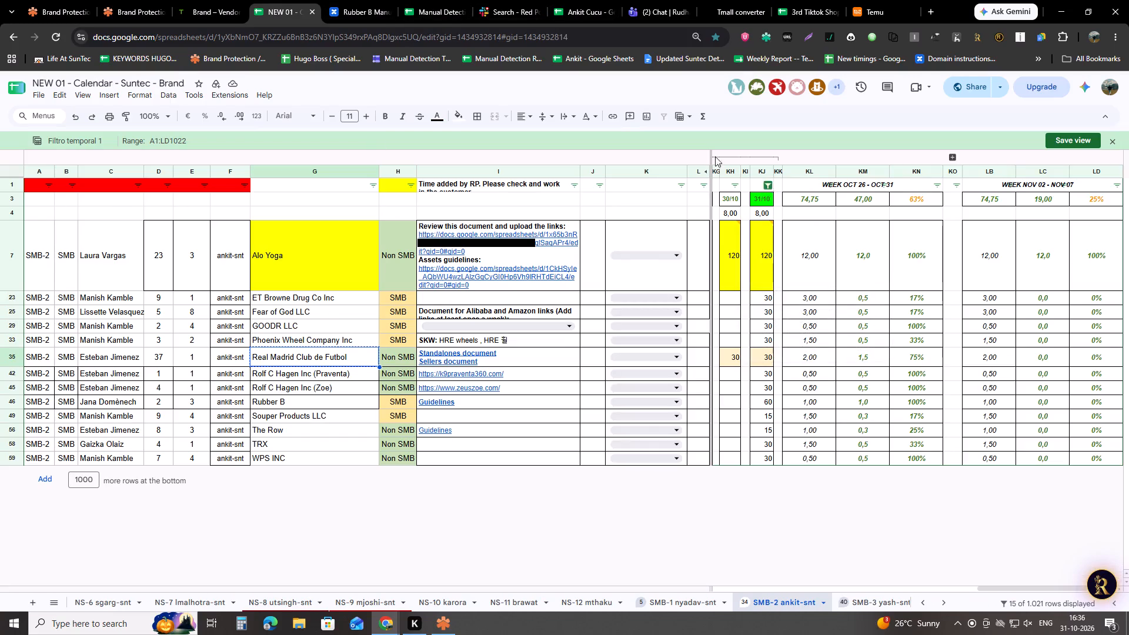
Find the Rolf C Hagen INC Catit Go Natural entries in the Manual Detection Records and select their block of TikTok links.
click(439, 0)
scroll(314, 380, up, 20)
scroll(314, 380, up, 4)
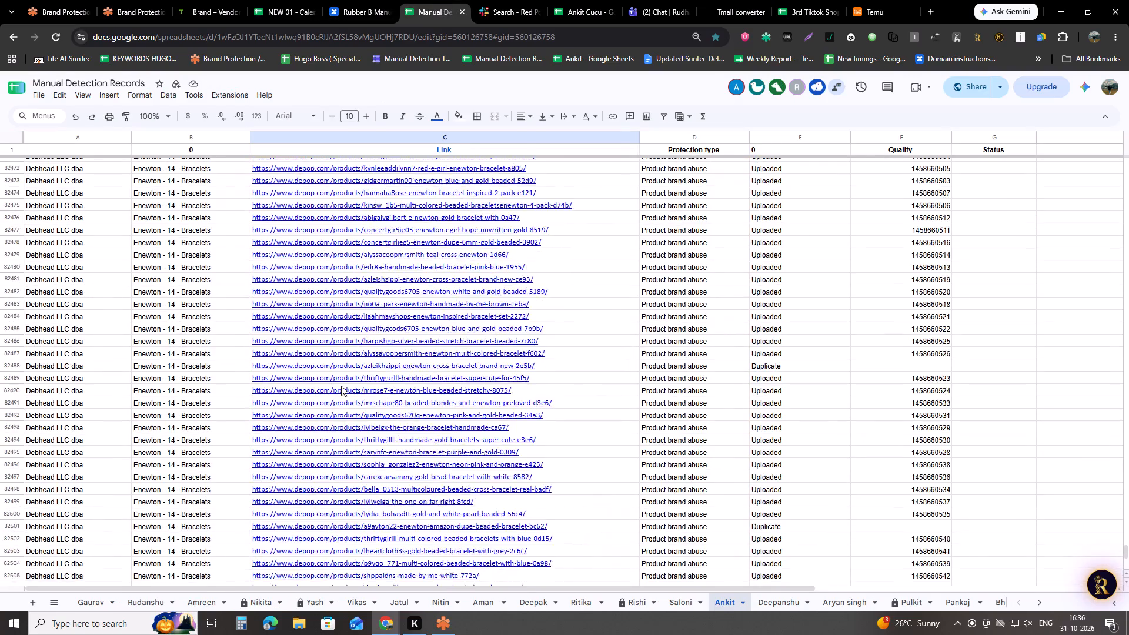
scroll(341, 386, up, 20)
scroll(341, 386, up, 8)
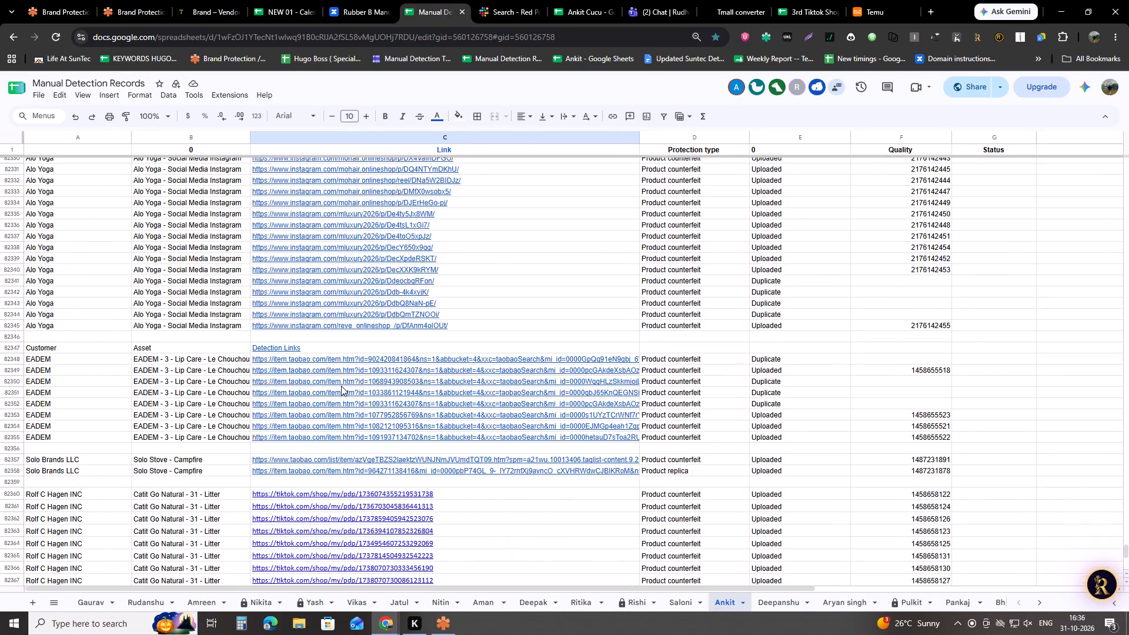
scroll(341, 386, down, 5)
click(362, 395)
key(ctrl+space)
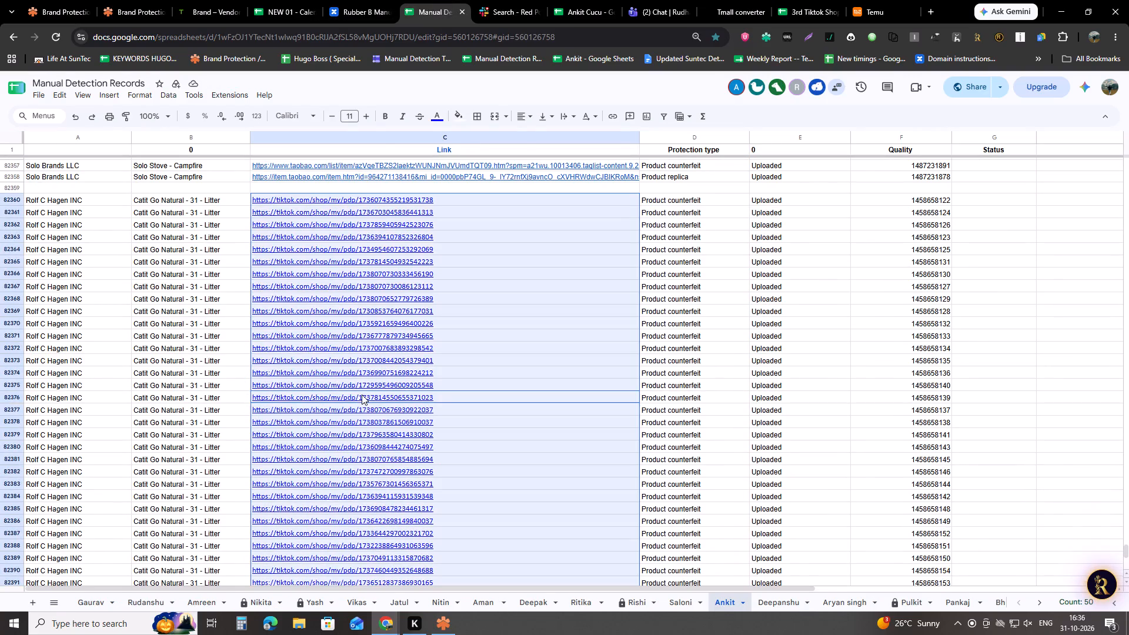
scroll(335, 335, down, 6)
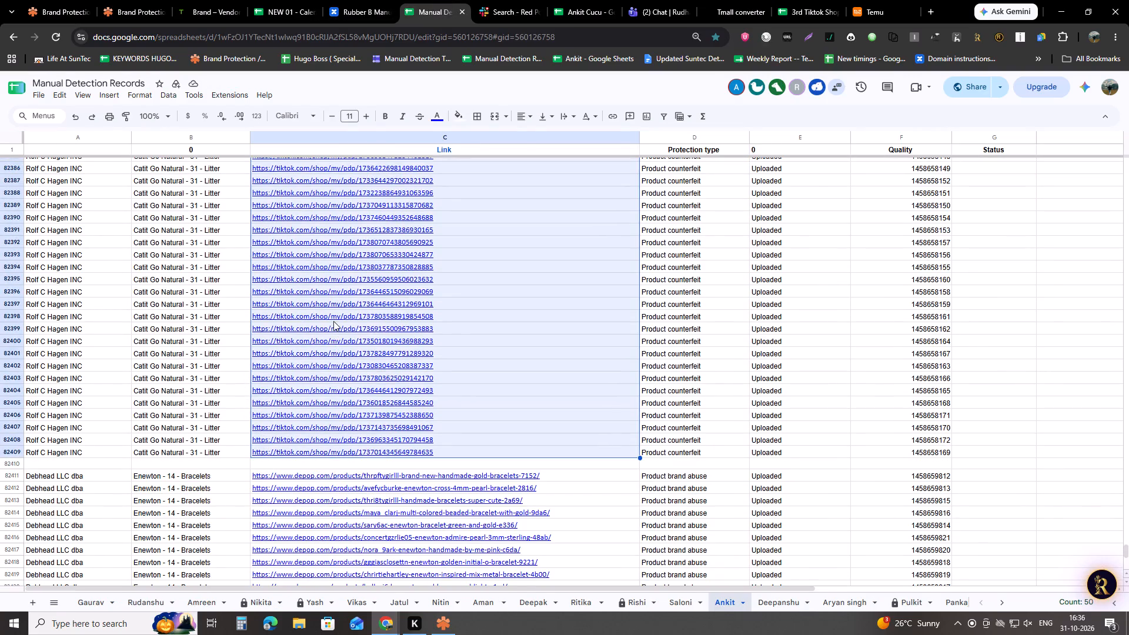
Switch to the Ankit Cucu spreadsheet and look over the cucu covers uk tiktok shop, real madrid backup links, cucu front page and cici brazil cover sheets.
click(569, 0)
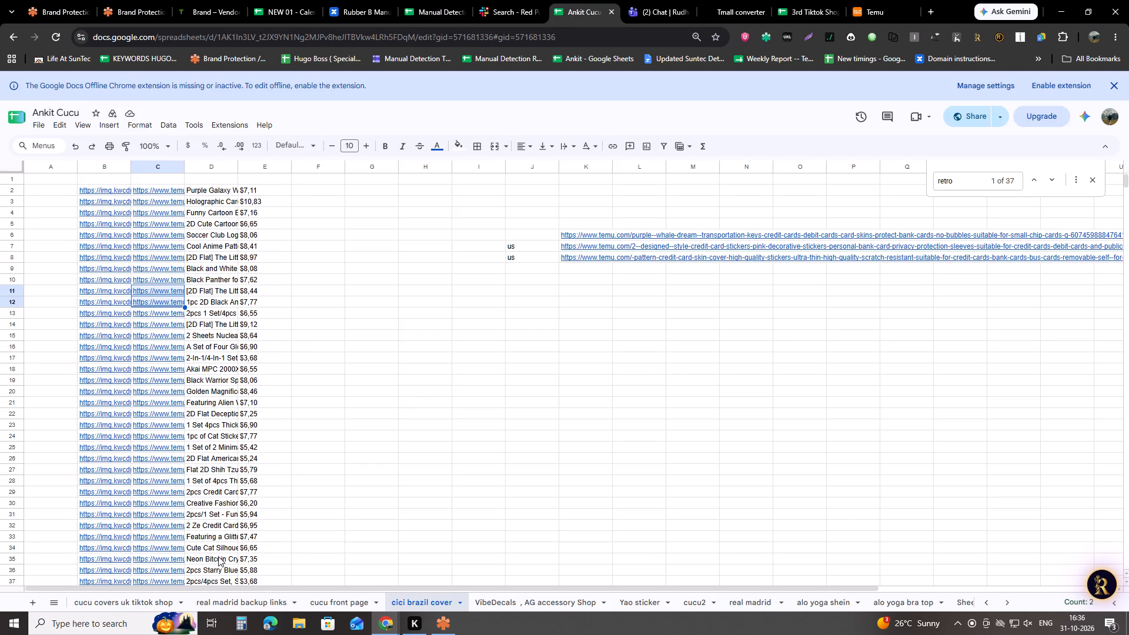
click(126, 599)
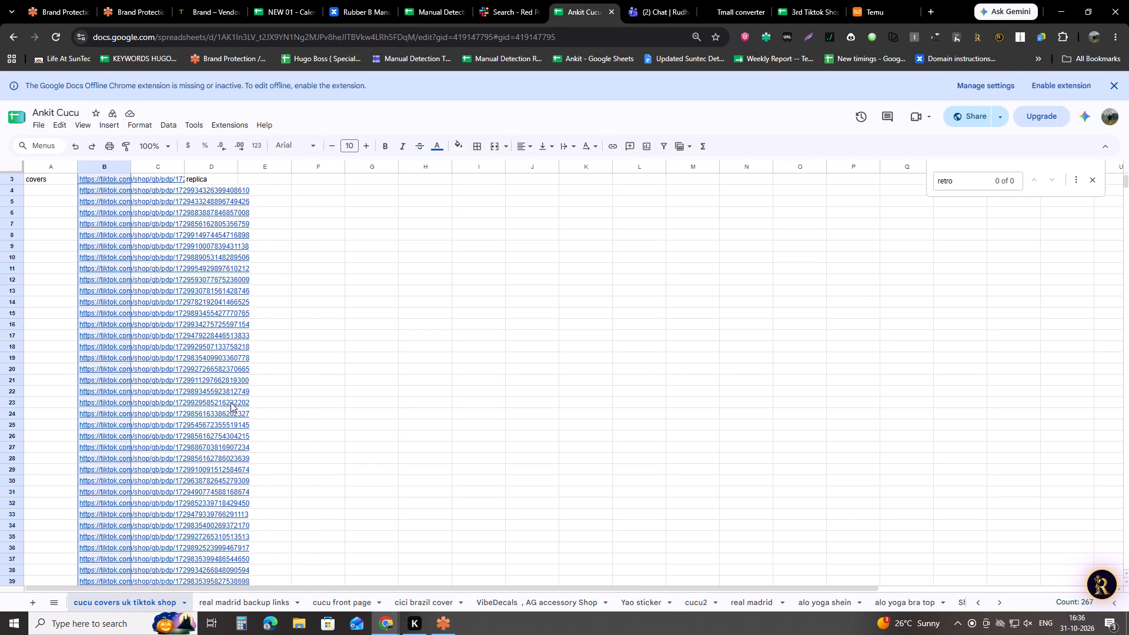
scroll(219, 406, up, 6)
scroll(219, 406, down, 7)
click(250, 606)
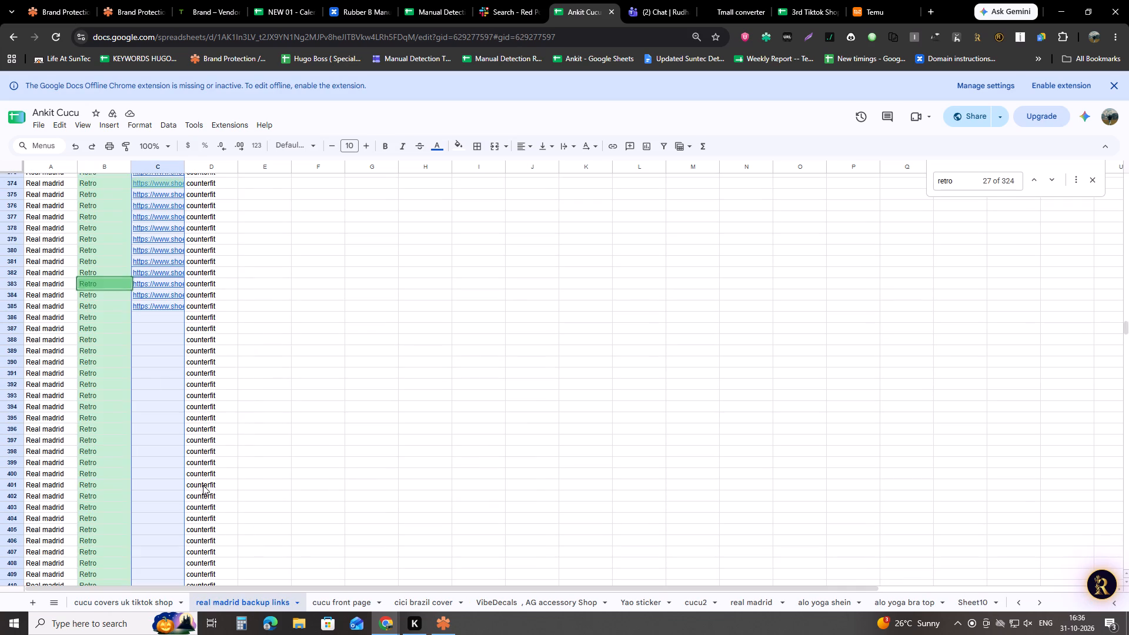
scroll(128, 370, up, 5)
scroll(128, 370, down, 4)
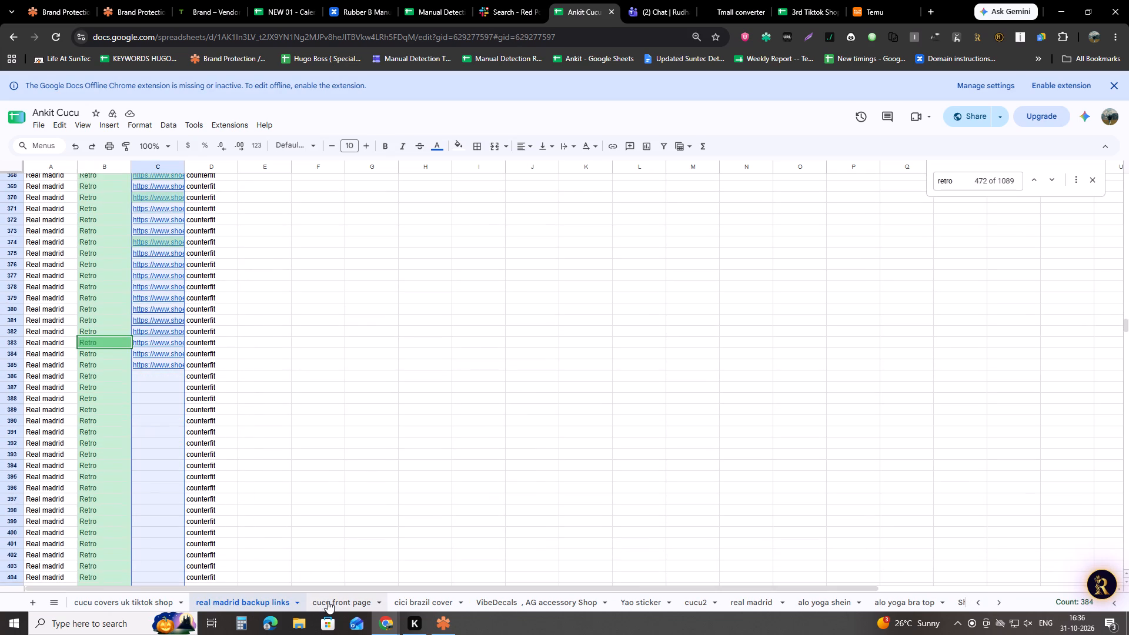
click(328, 601)
scroll(119, 339, up, 6)
scroll(119, 339, down, 7)
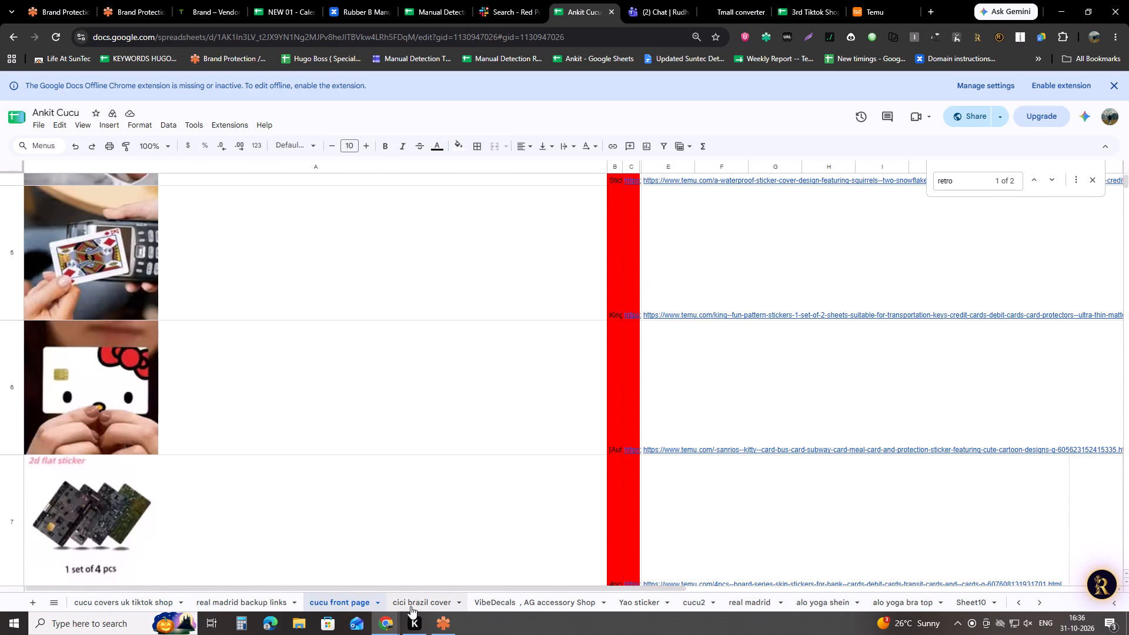
click(410, 606)
scroll(176, 367, up, 1)
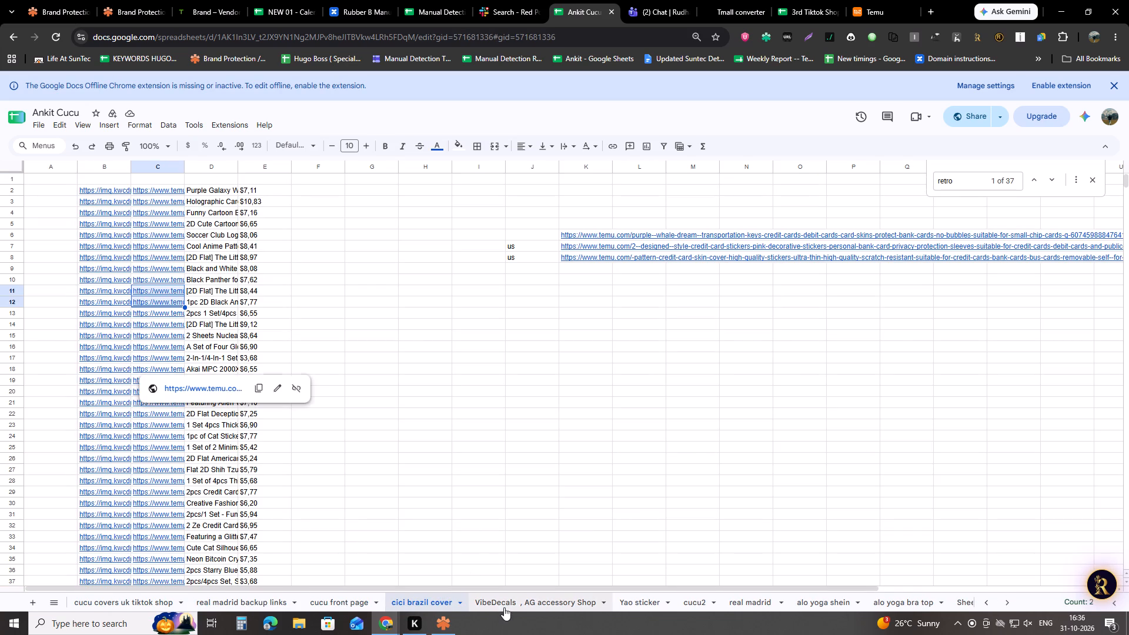
Look over the sheets from VibeDecals, AG accessory Shop through Yao sticker, cucu2, real madrid and the alo yoga sheets to Sheet10.
click(504, 607)
scroll(176, 472, down, 4)
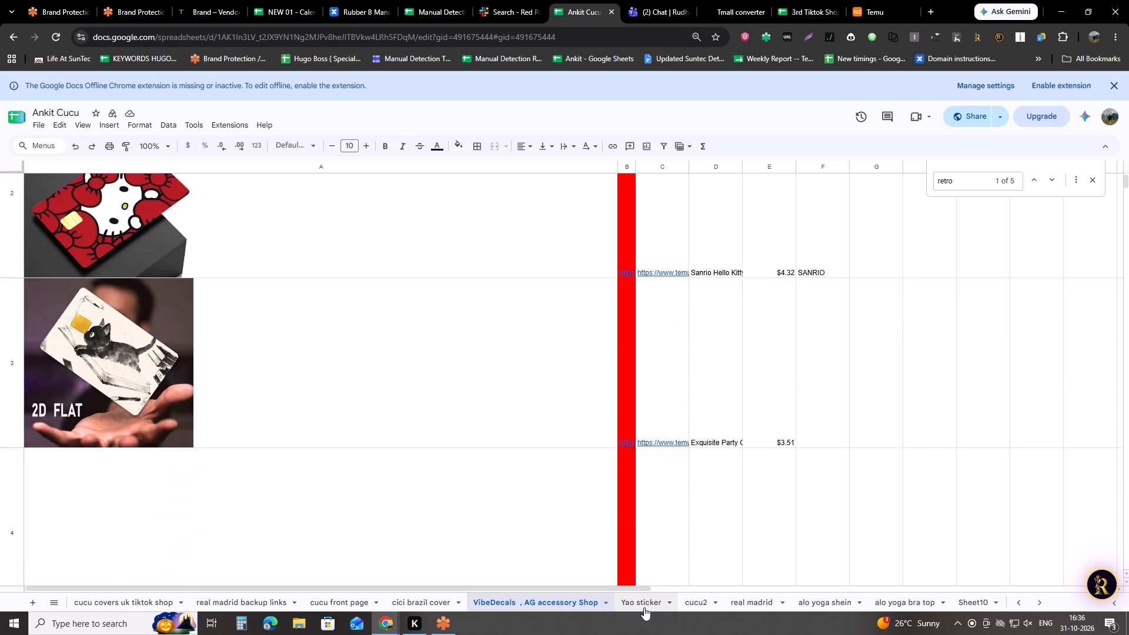
click(644, 607)
scroll(463, 439, down, 1)
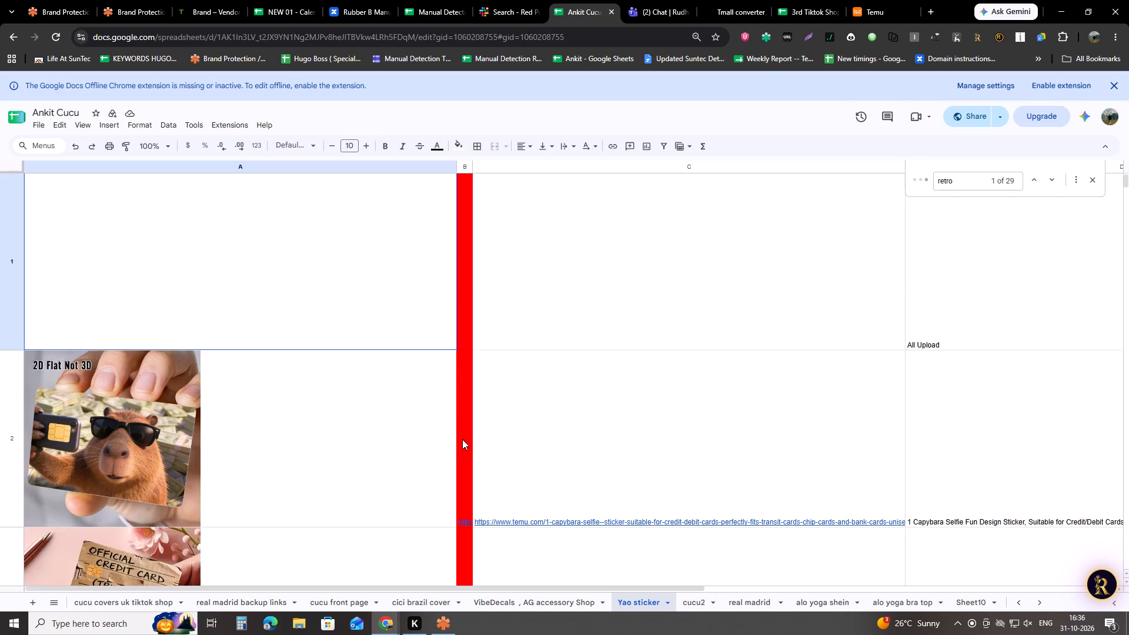
scroll(462, 439, down, 3)
click(690, 610)
click(744, 604)
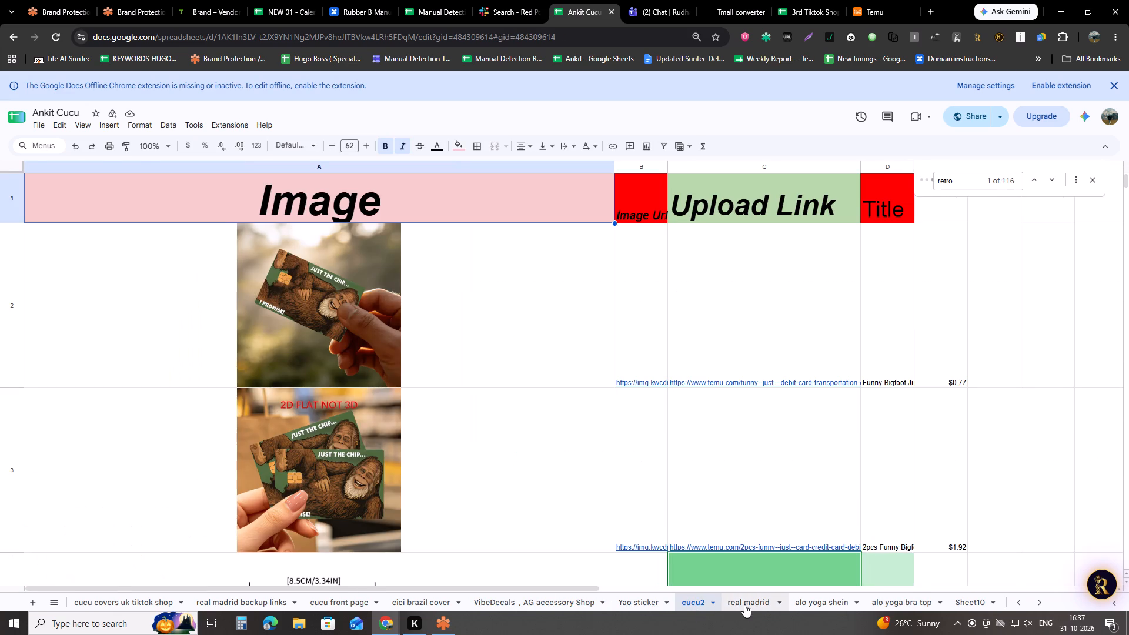
click(811, 607)
click(906, 604)
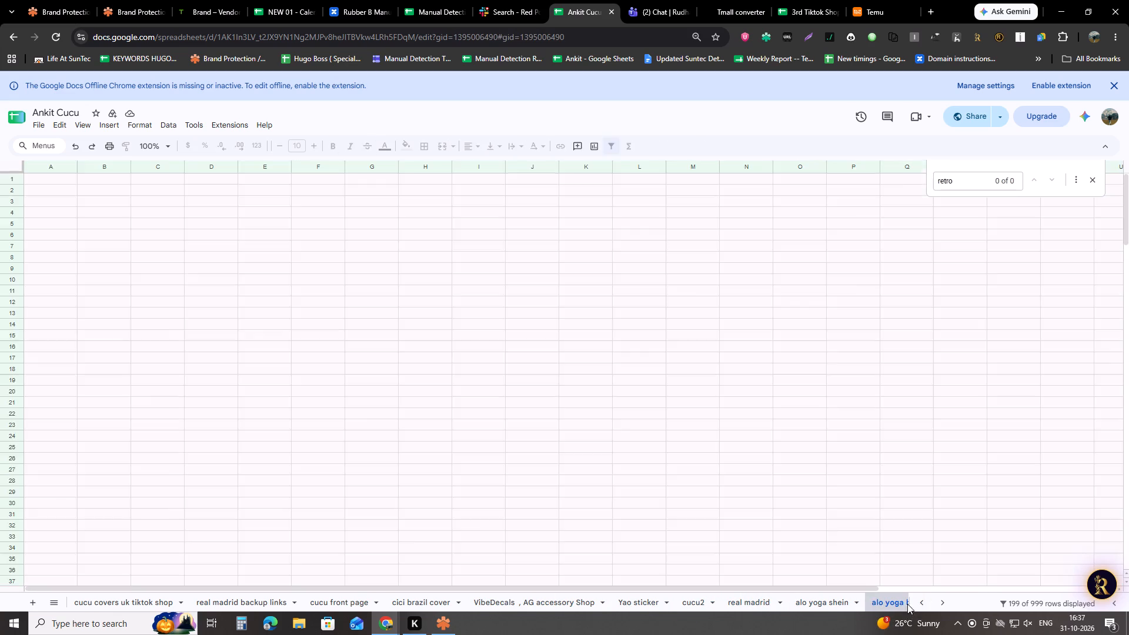
click(942, 605)
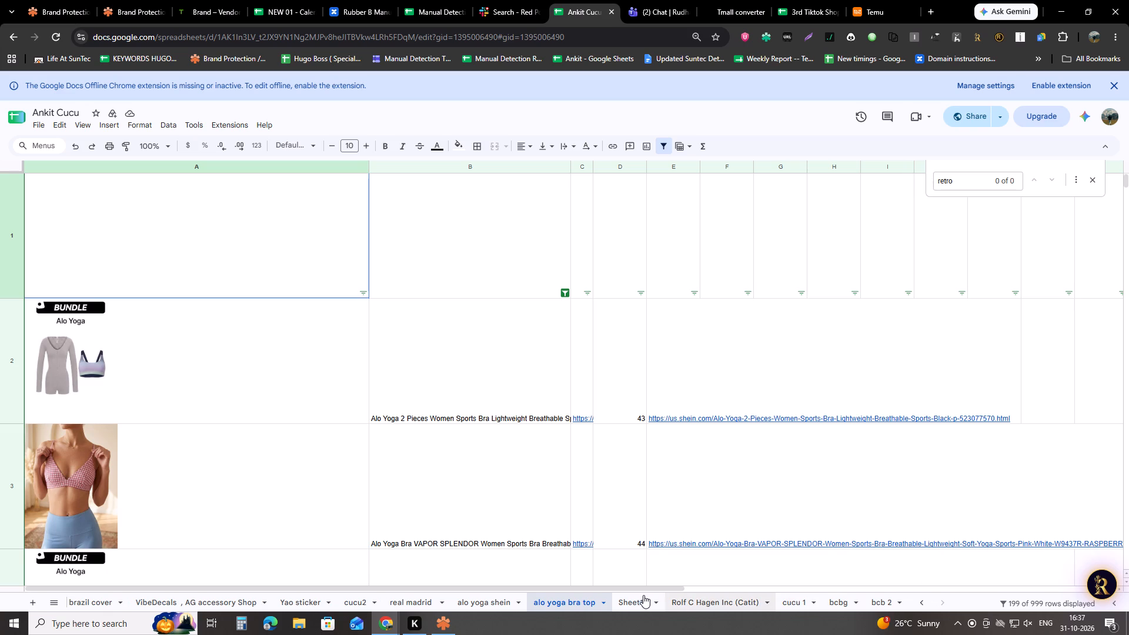
click(637, 595)
Copy all the TikTok links in column B, rows 2 to 151, of the Rolf C Hagen Inc (Catit) sheet.
click(801, 600)
scroll(214, 403, up, 5)
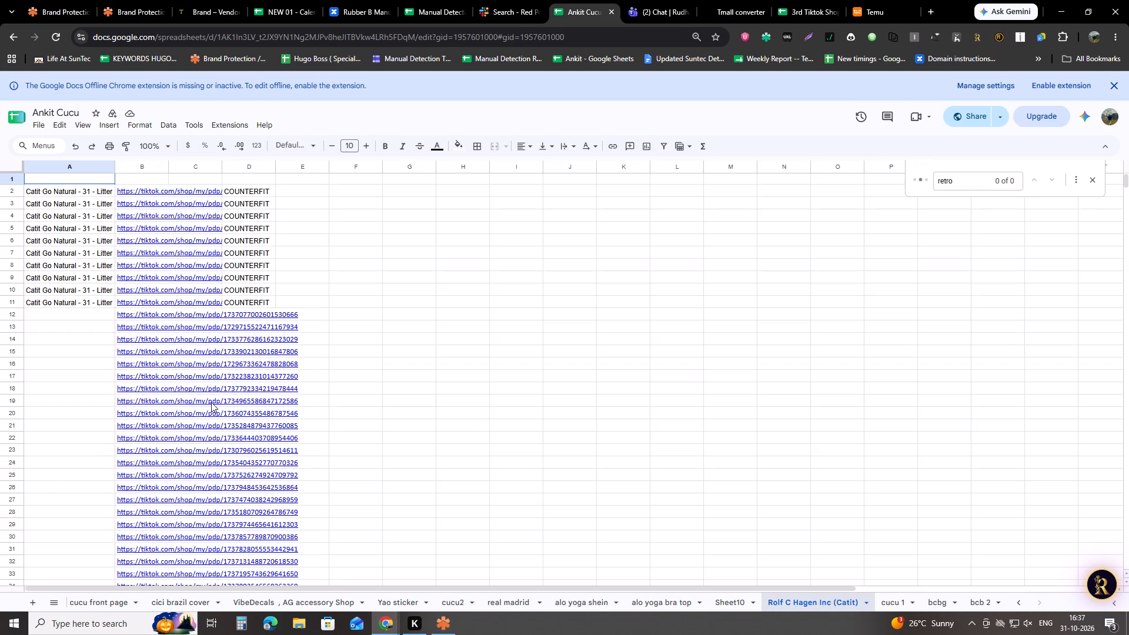
scroll(211, 402, up, 2)
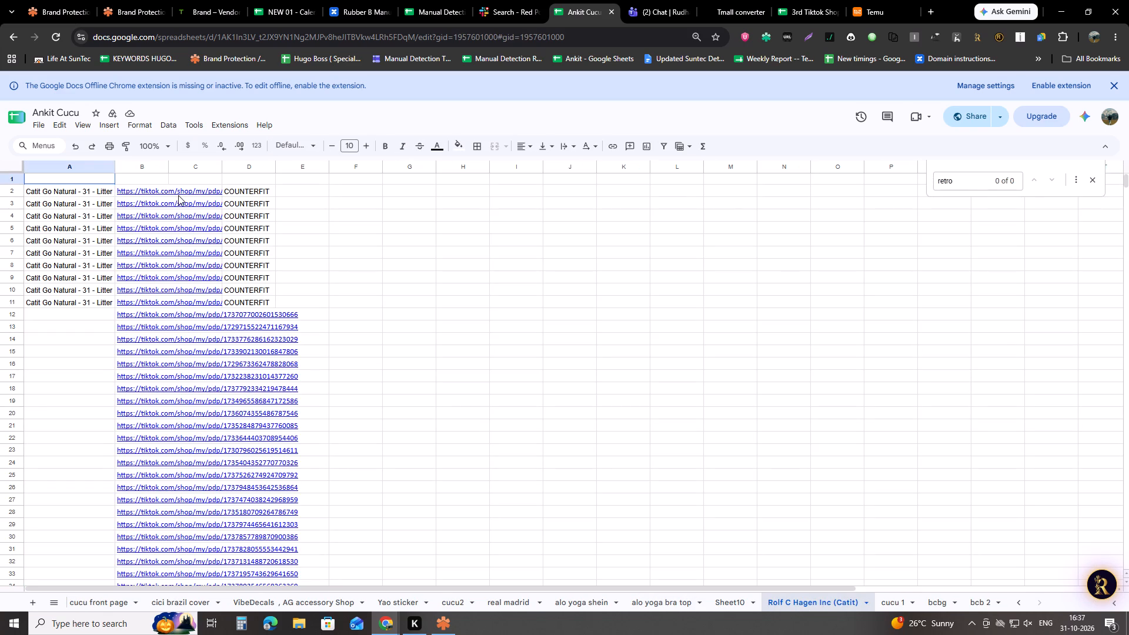
click(178, 195)
key(Left)
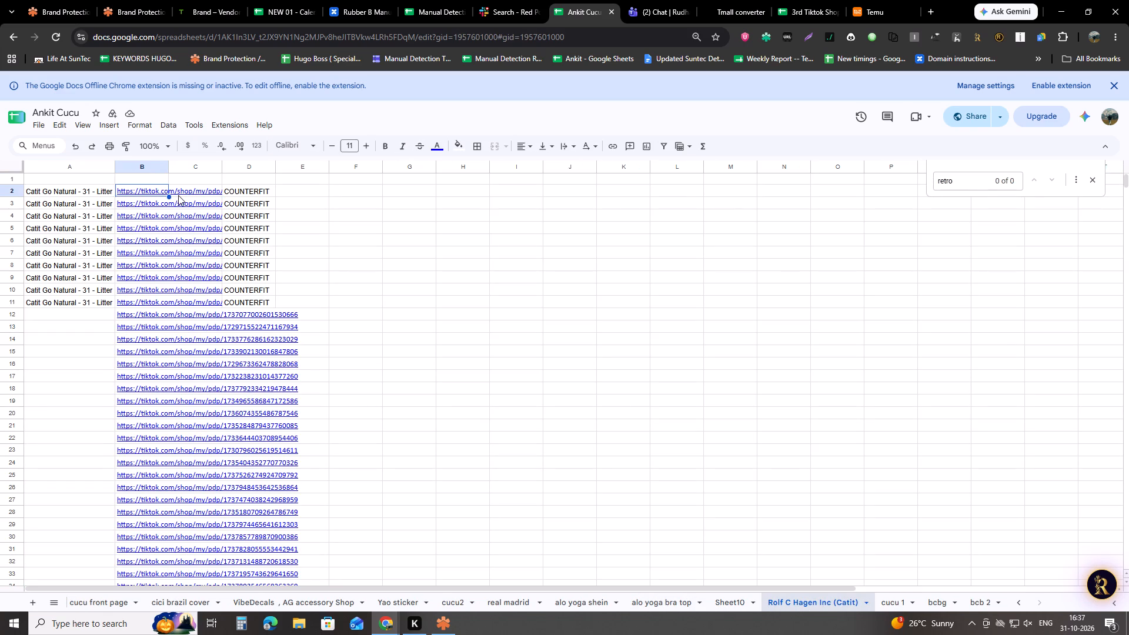
key(ctrl+shift+Down)
key(shift+Down)
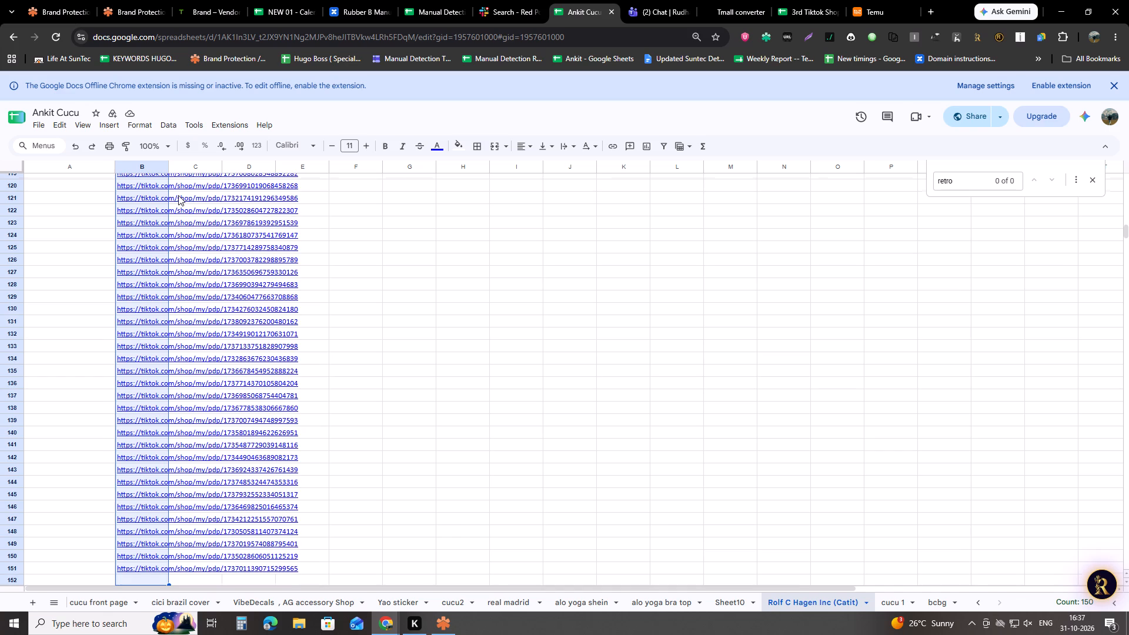
key(Up)
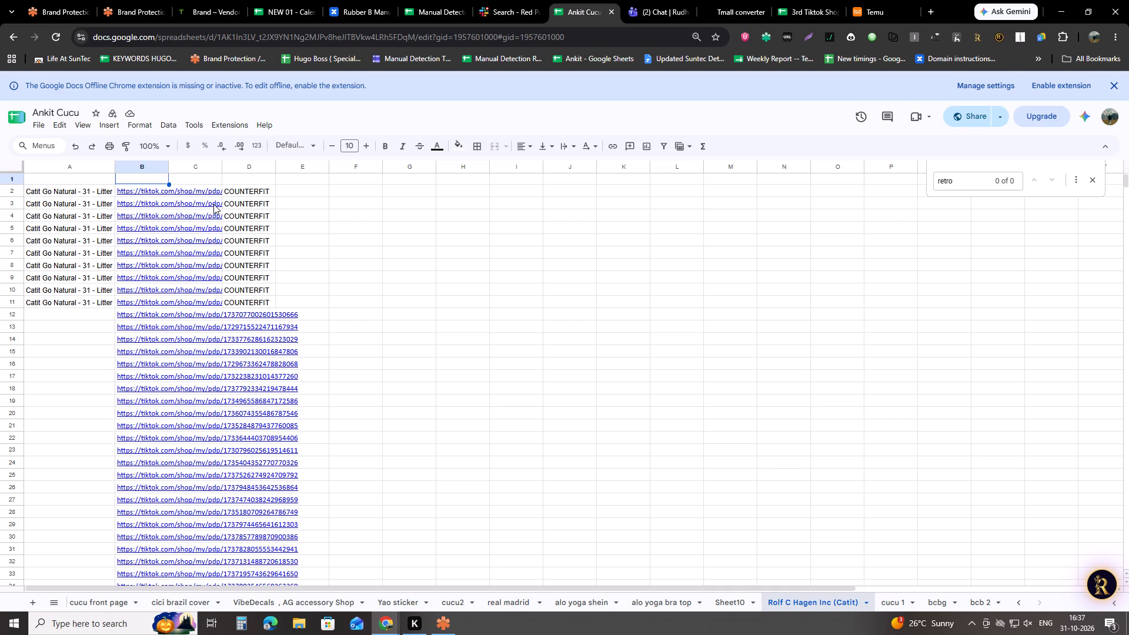
click(152, 191)
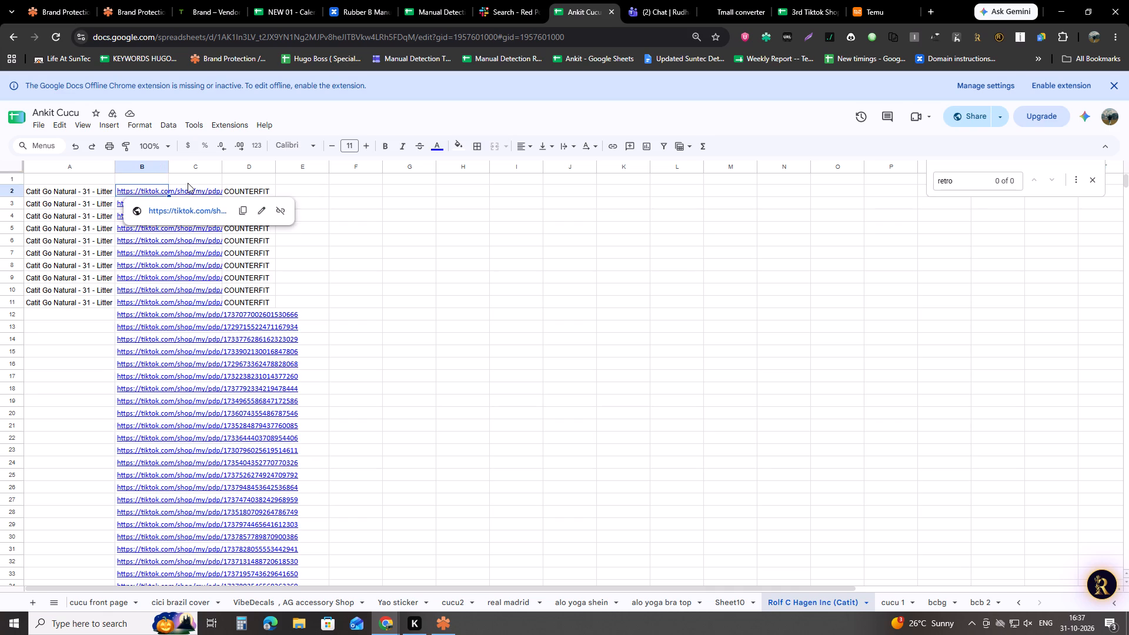
key(ctrl+shift+Down)
key(shift+Down)
key(shift+Up)
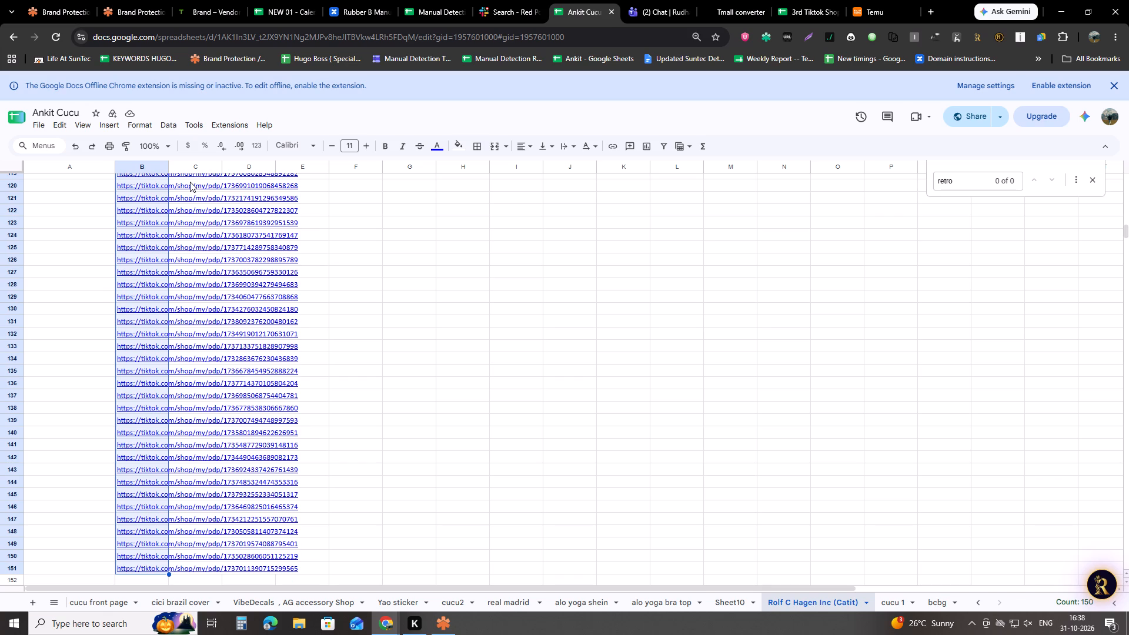
key(ctrl+c)
key(ctrl+c)
key(ctrl+c)
key(ctrl+c)
key(ctrl+c)
key(ctrl+c)
key(ctrl+c)
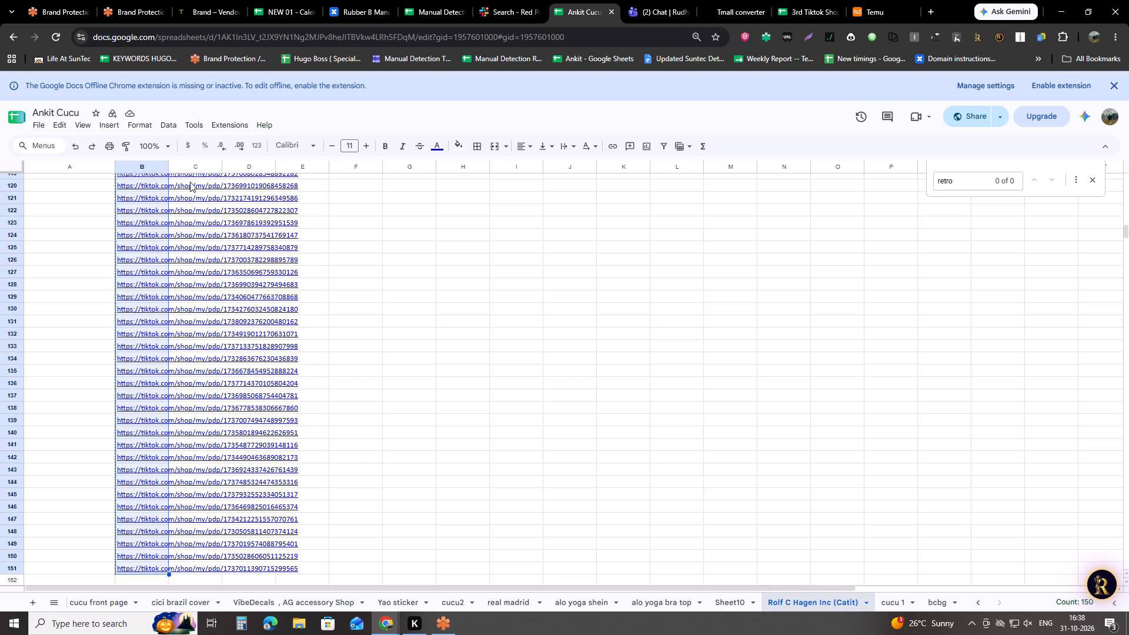
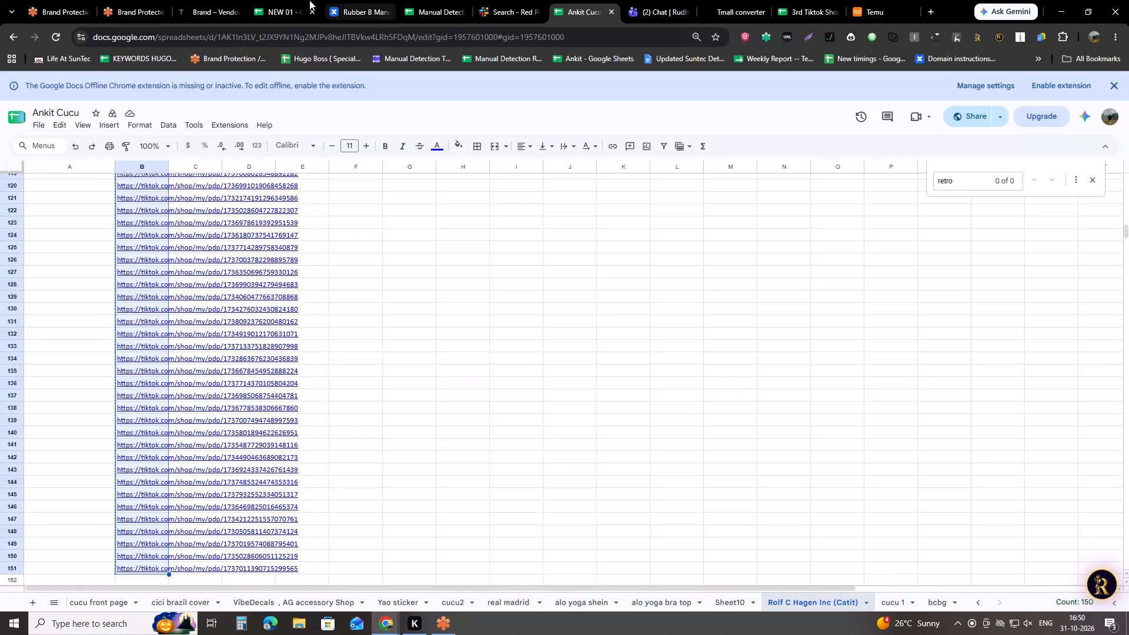
Copy the Alo Yoga customer name from the brand calendar and set it as the customer on the Red Points New Incident page.
click(301, 0)
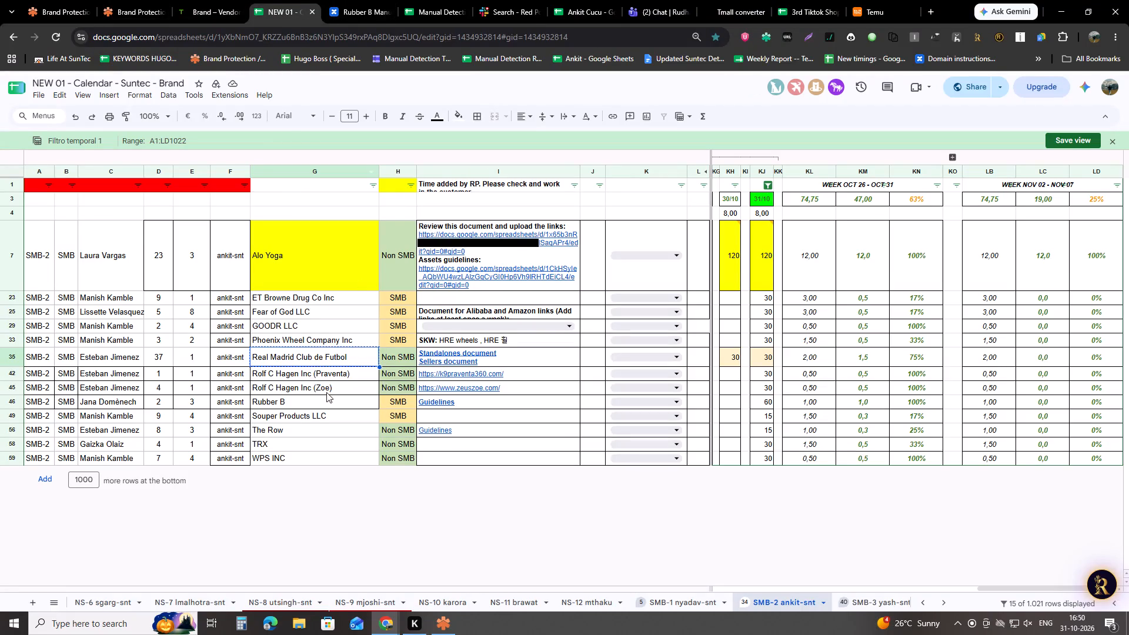
click(323, 252)
key(ctrl+c)
click(65, 0)
click(343, 92)
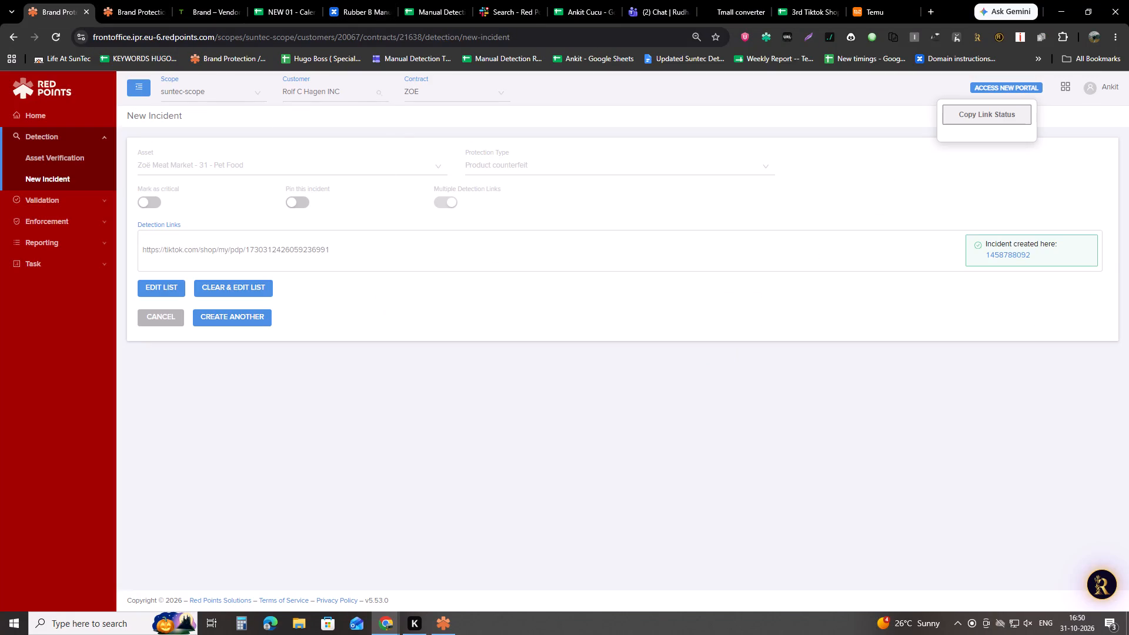
key(ctrl+v)
click(341, 110)
Filter the Tuinet Brand records by the customer Alo Yoga.
click(134, 0)
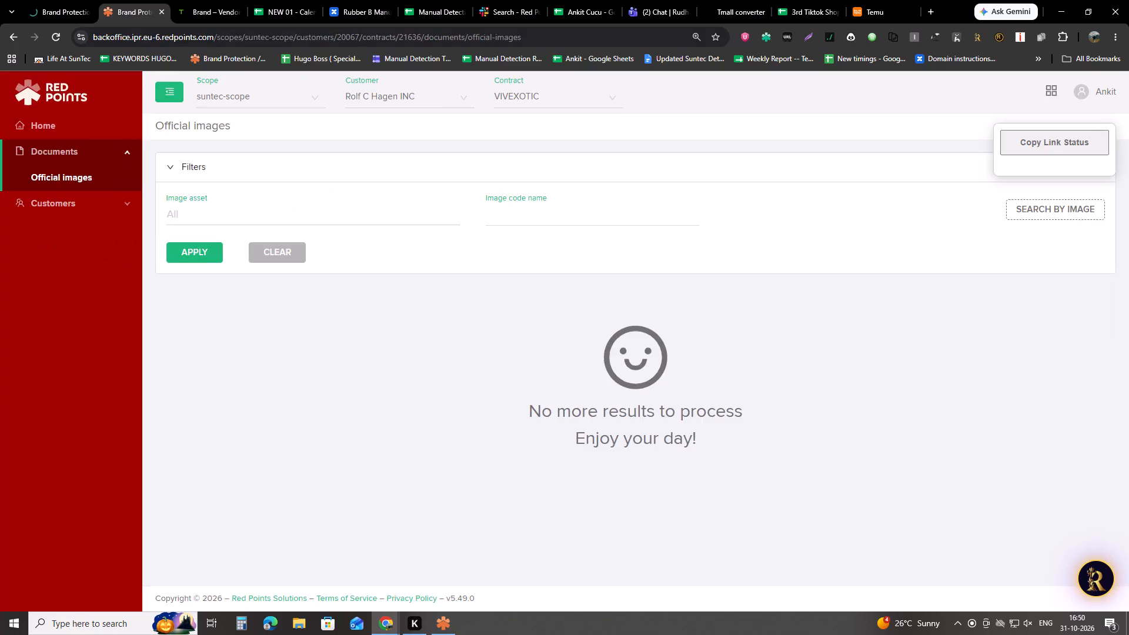
click(256, 3)
click(212, 0)
click(466, 220)
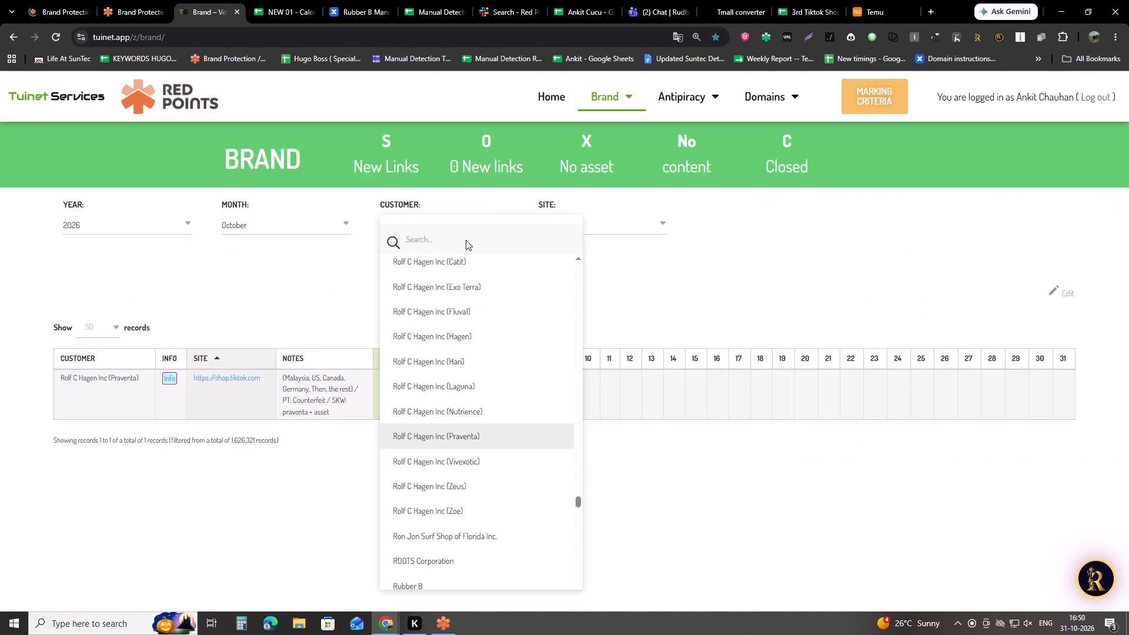
key(ctrl+v)
key(ctrl+v)
click(455, 262)
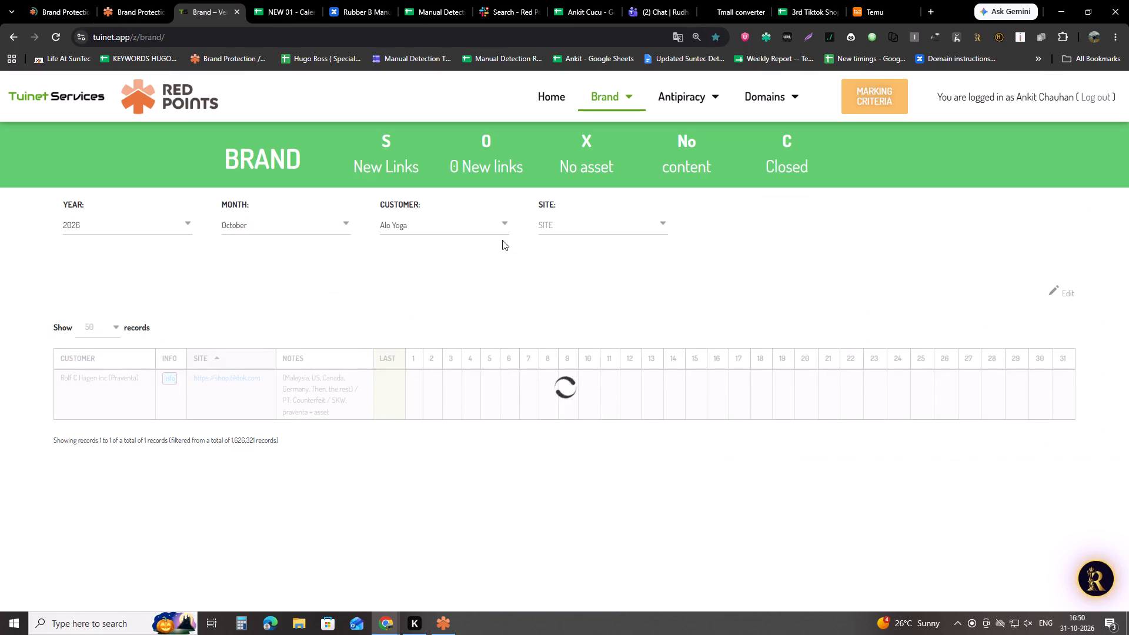
Open the SHEIN site from the Alo Yoga records in a new tab and close the Temu tab.
click(190, 379)
drag(190, 379, 926, 0)
middle_click(809, 0)
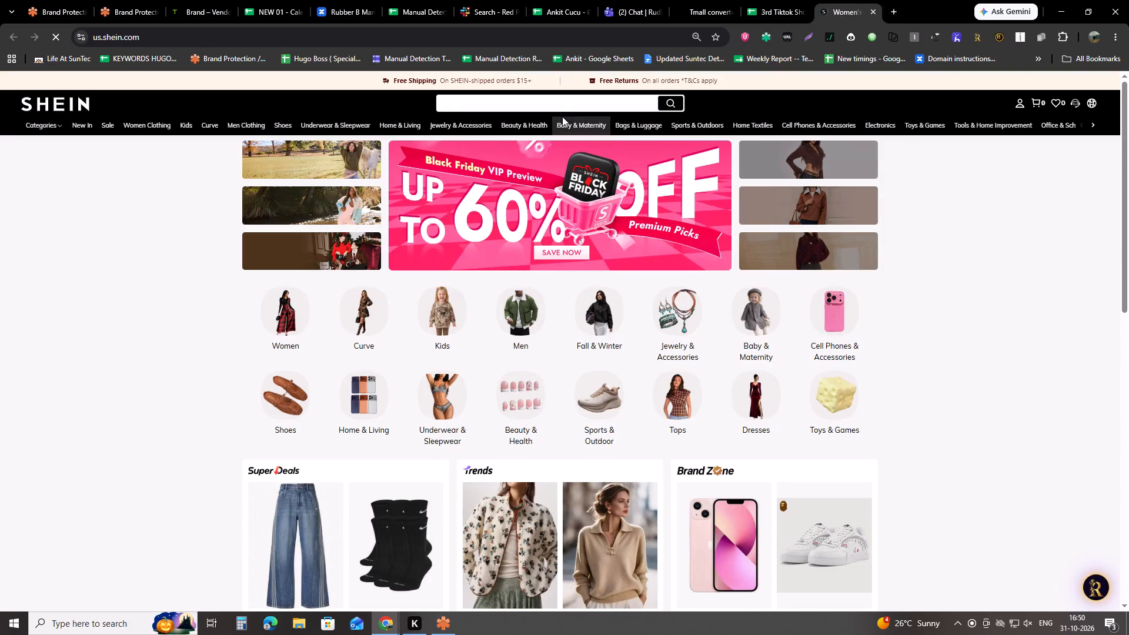
Search SHEIN for "alo yoga shorts" and look over the product results.
click(565, 105)
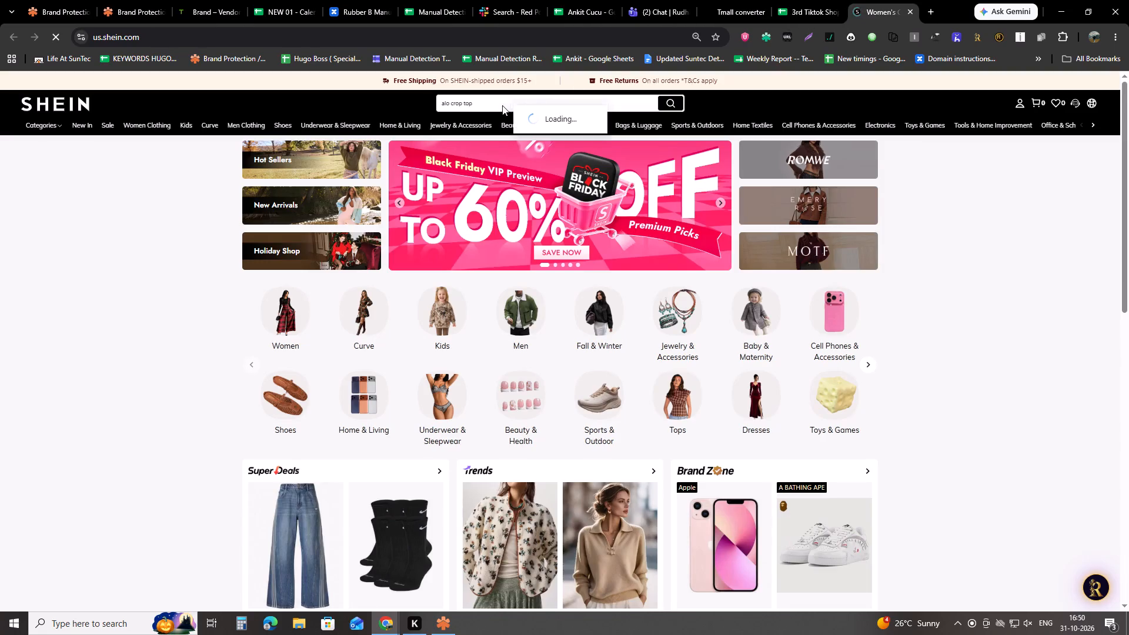
click(472, 103)
click(670, 192)
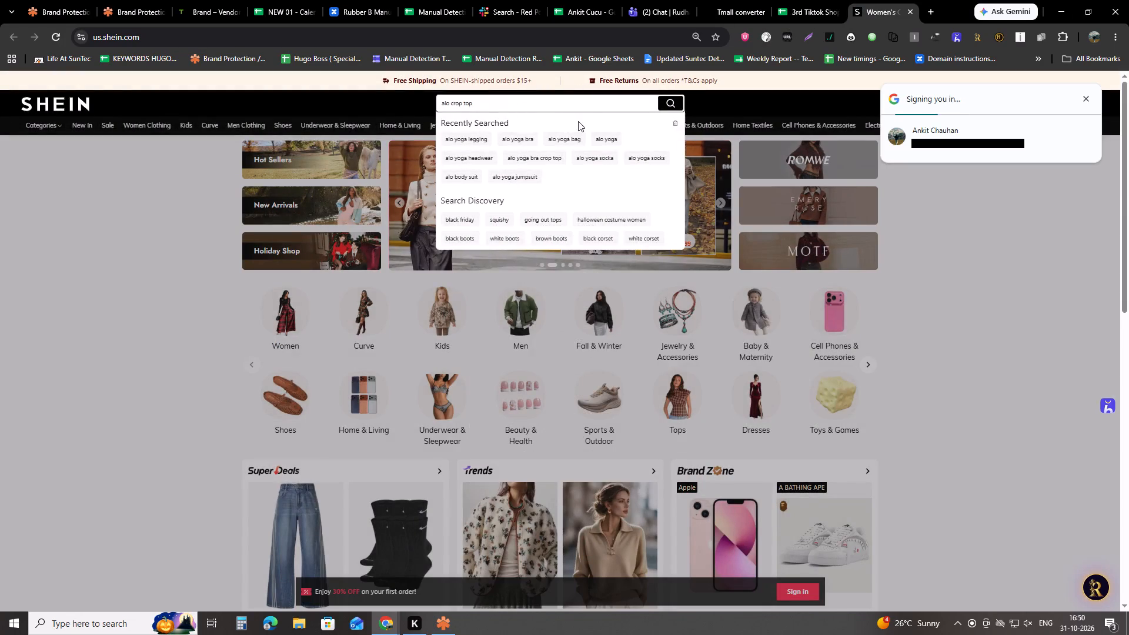
click(581, 101)
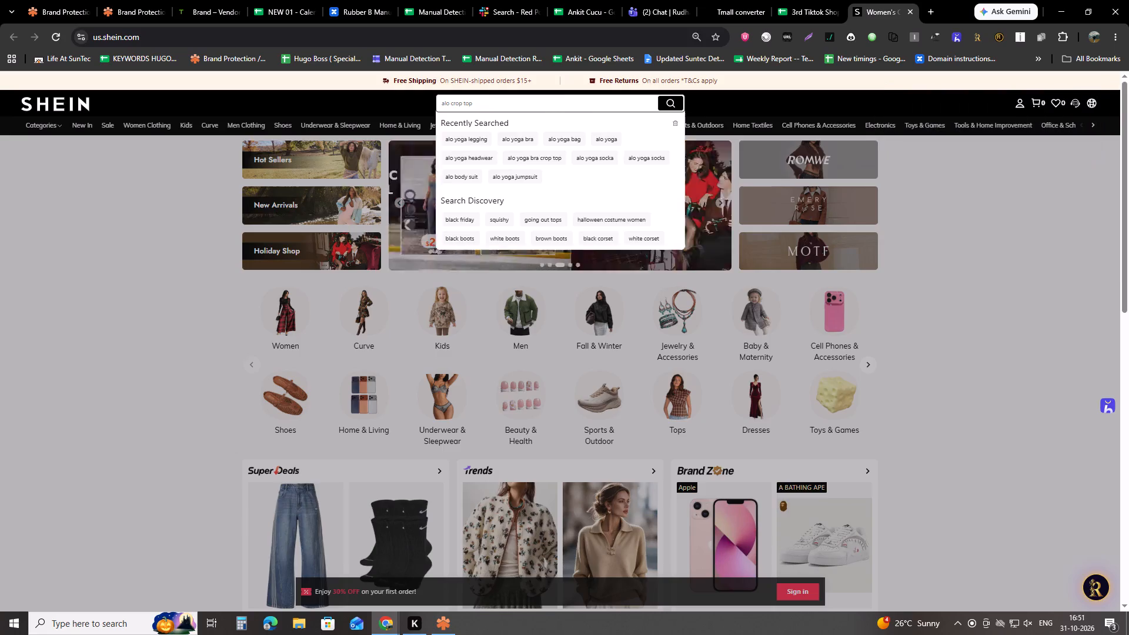
text(alo yoga shorst)
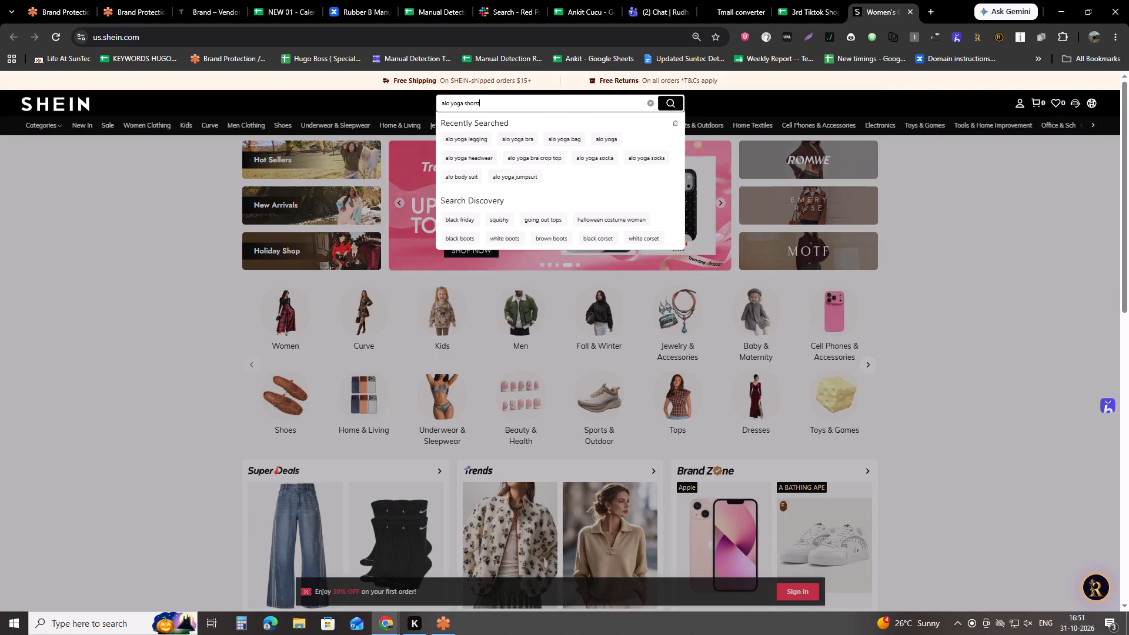
key(BackSpace)
key(BackSpace)
text(ts)
key(Return)
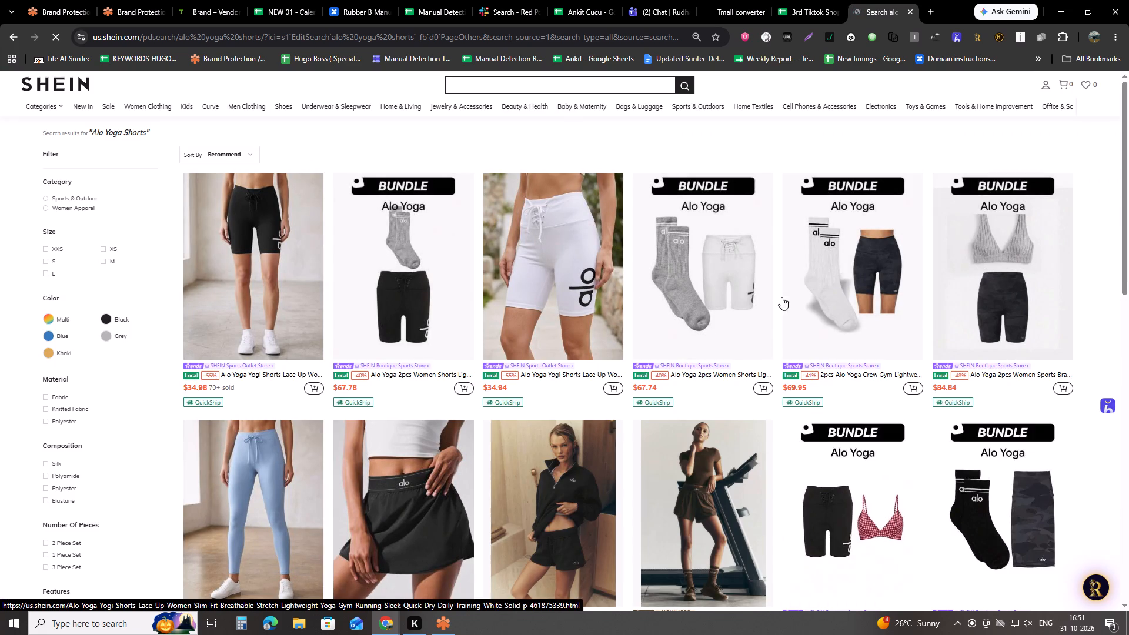
scroll(1001, 308, down, 1)
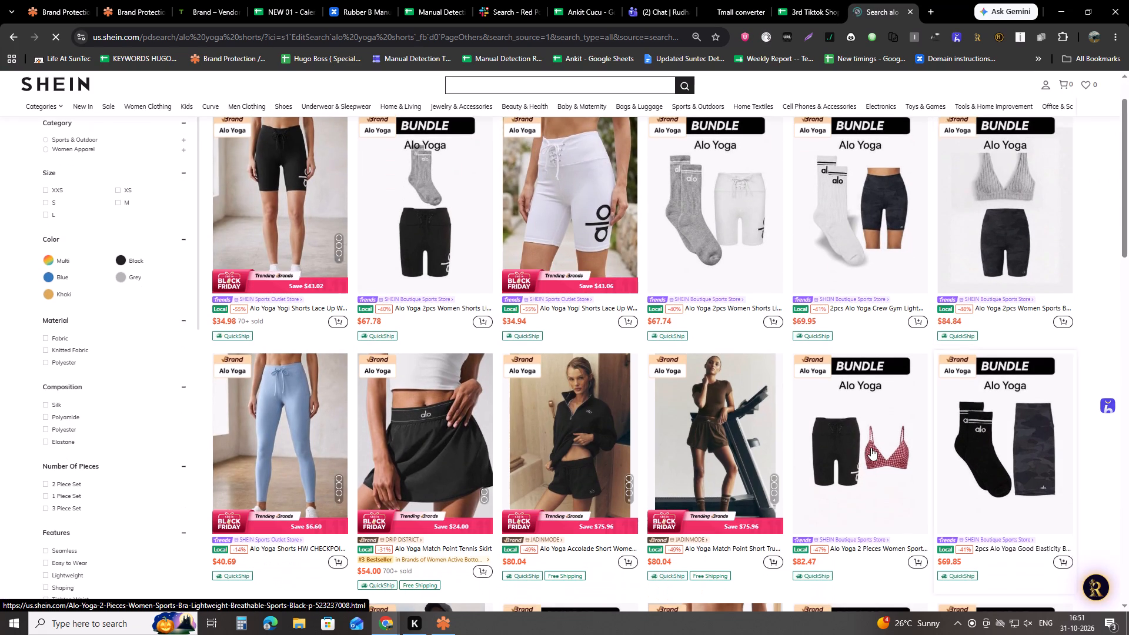
scroll(860, 434, down, 5)
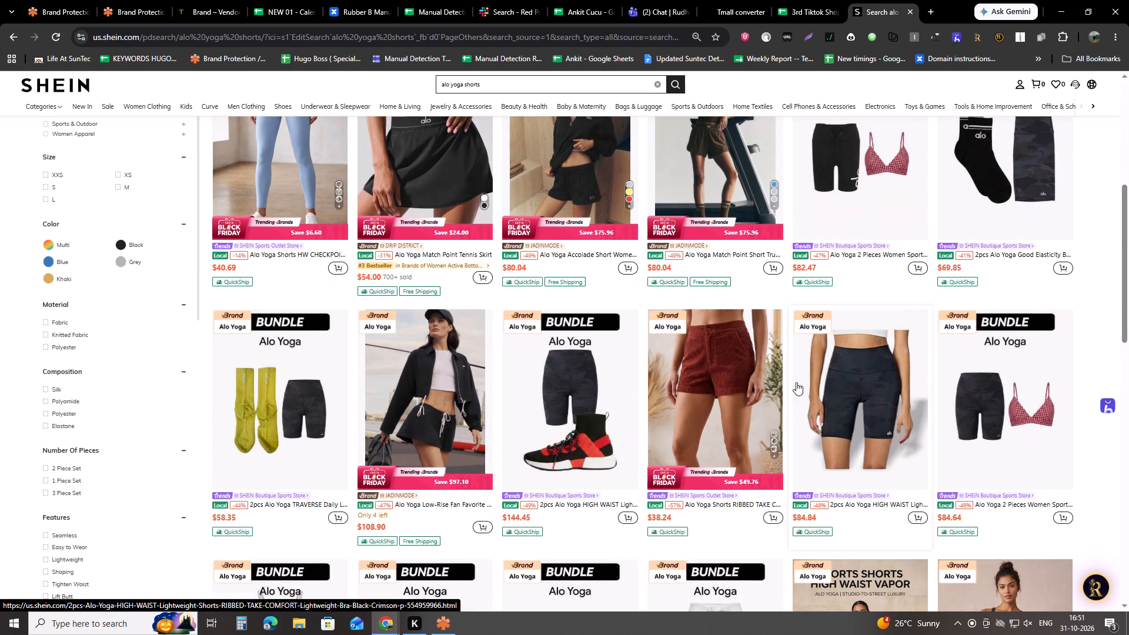
scroll(450, 381, up, 7)
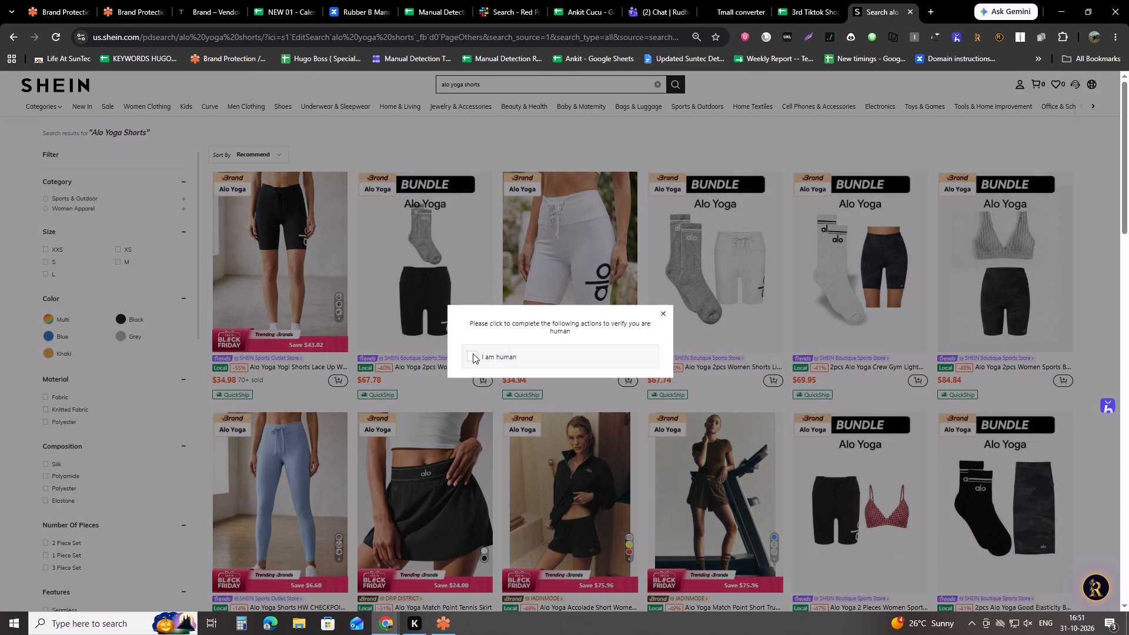
Complete SHEIN's human verification by selecting the requested icons in sequence and submitting them.
click(473, 353)
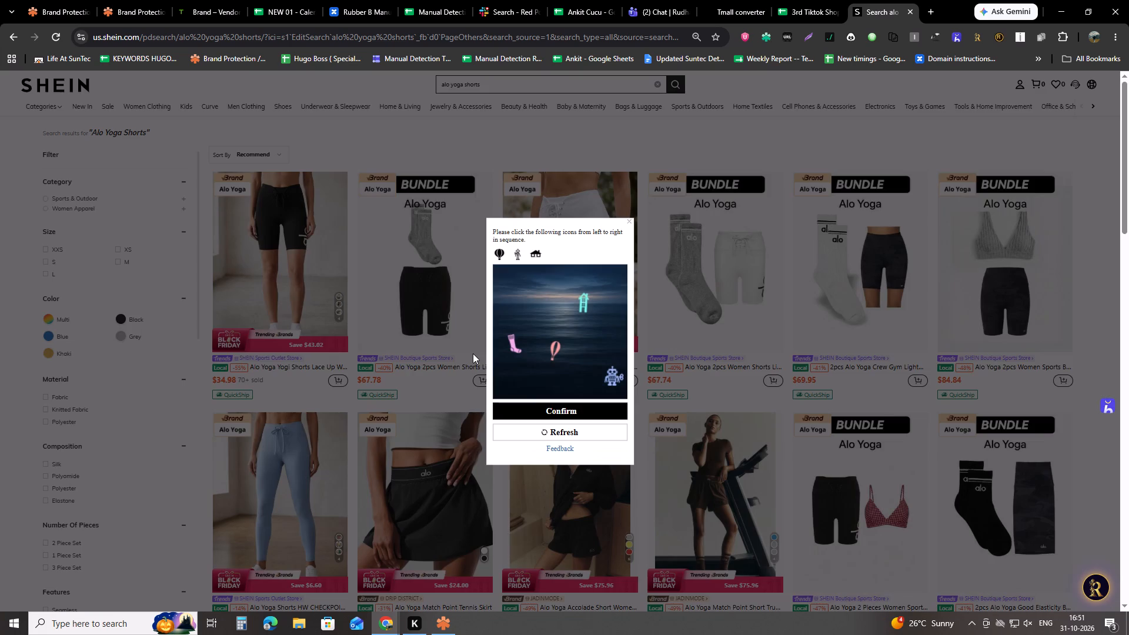
click(556, 350)
click(610, 377)
click(583, 305)
double_click(588, 418)
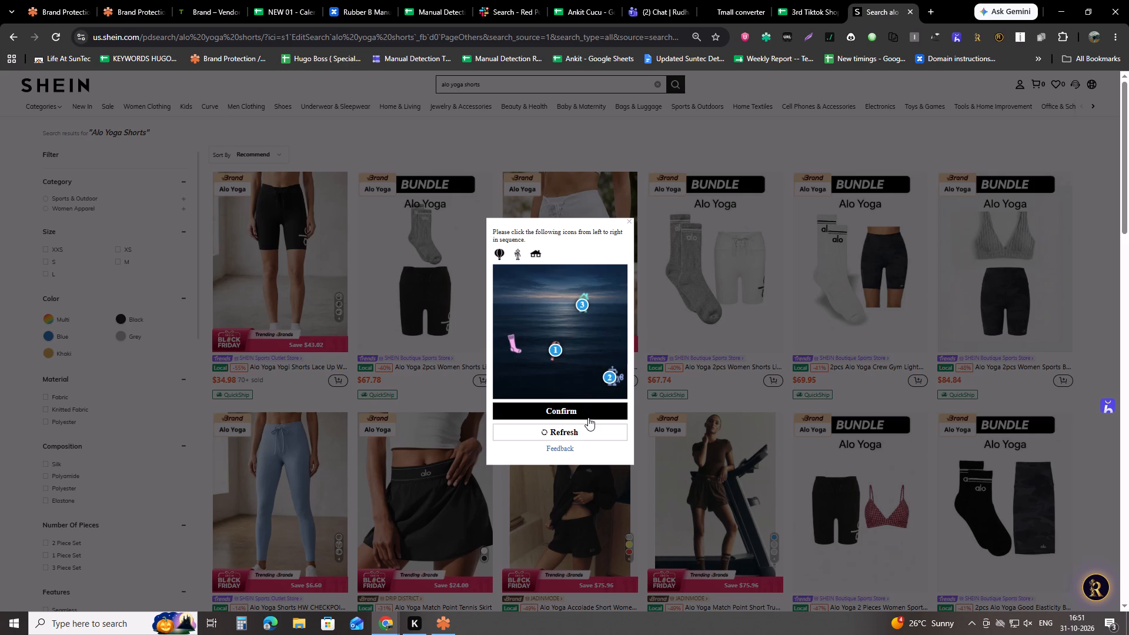
click(588, 414)
Move the SHEIN search results tab to the TikTok Shop IPPC window and close that window's old tab.
right_click(882, 0)
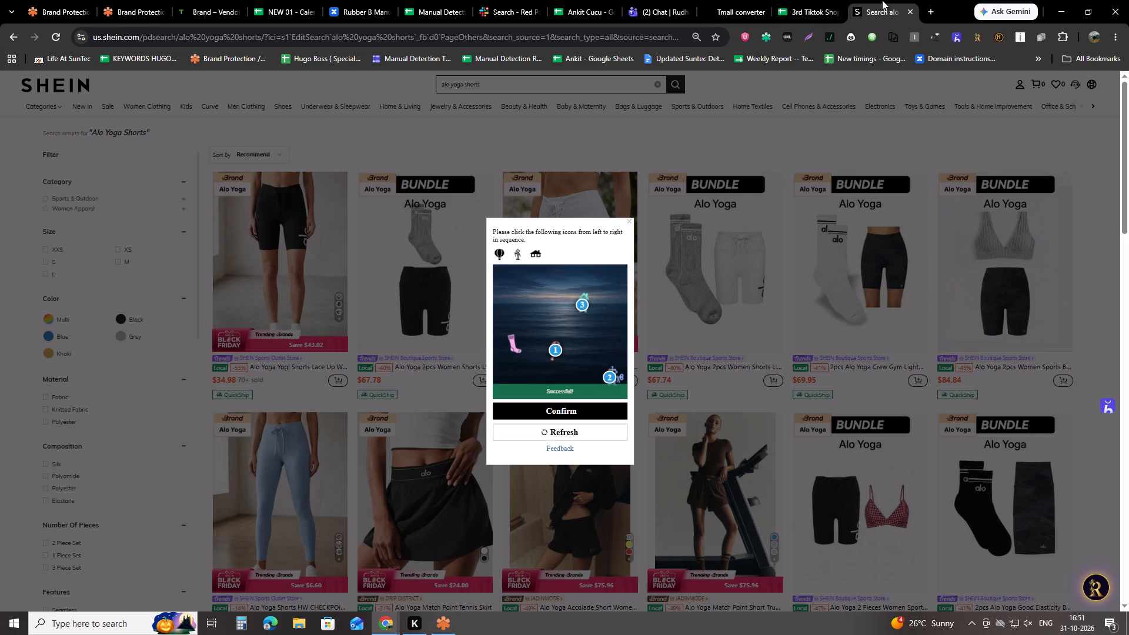
click(904, 63)
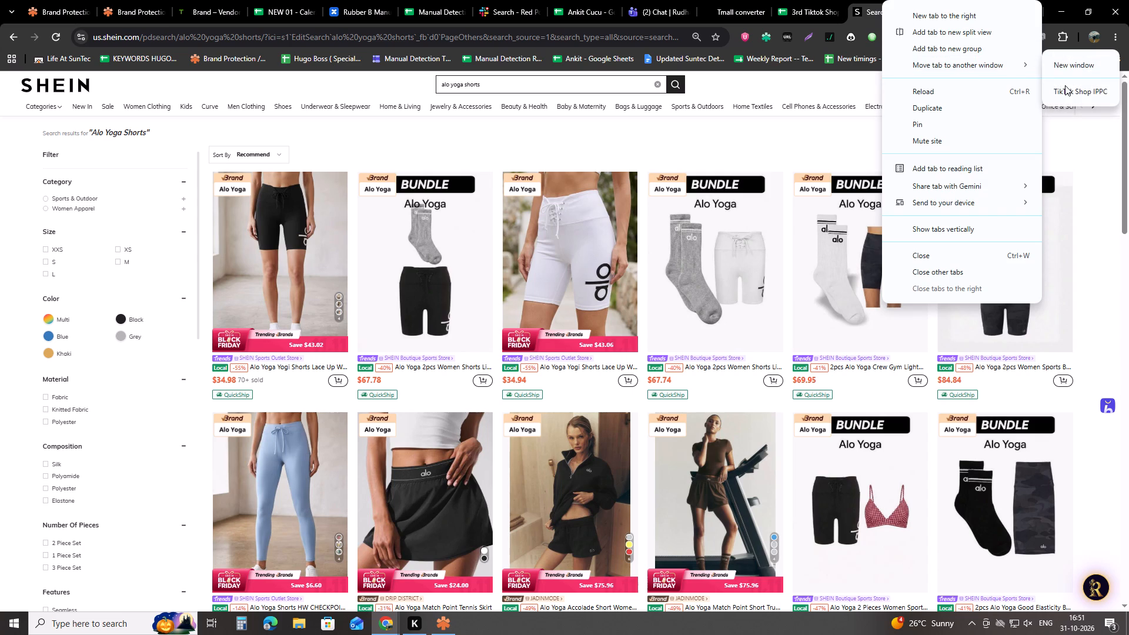
click(1065, 85)
middle_click(75, 0)
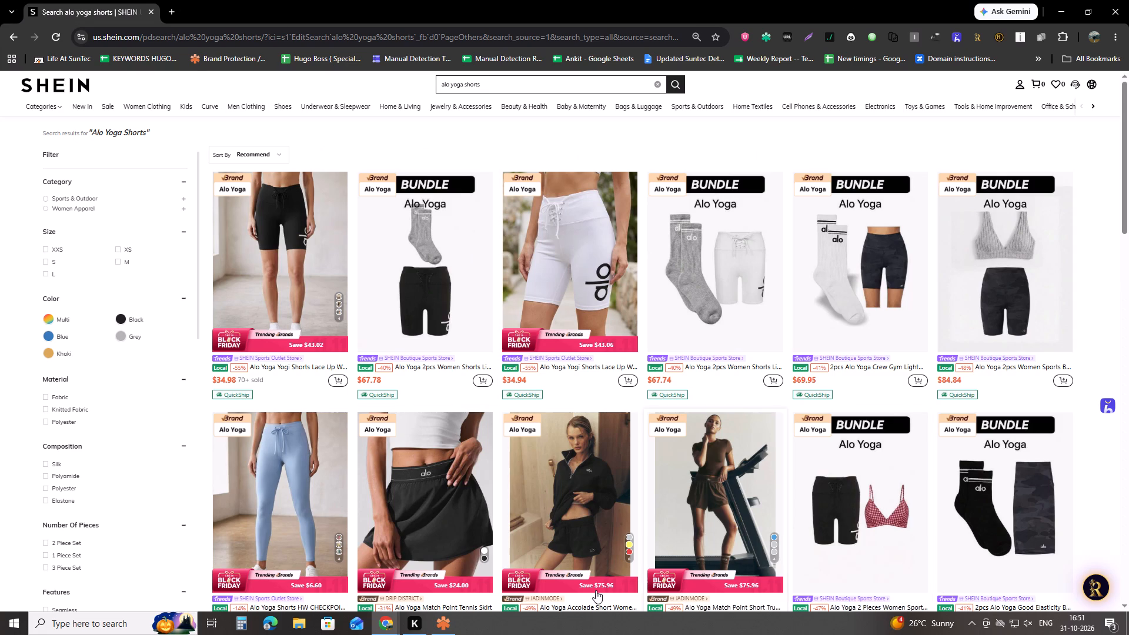
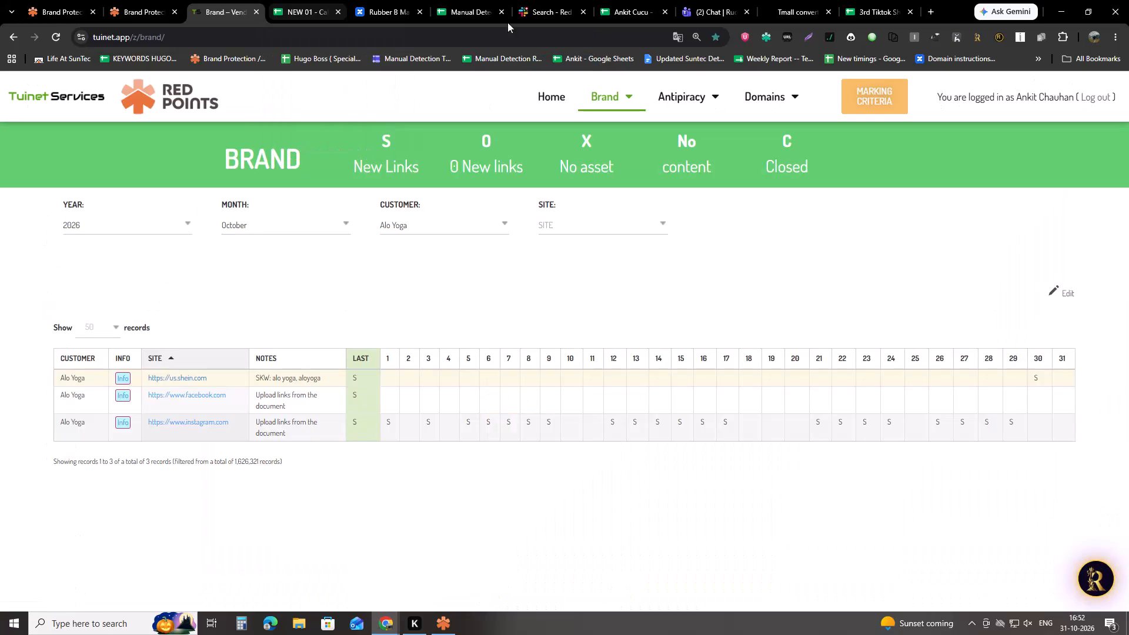
In Manual Detection Records, paste the copied Alo Yoga coral bra bundle link into the Link column at row 83762, leaving a blank row above.
click(463, 0)
scroll(463, 421, down, 16)
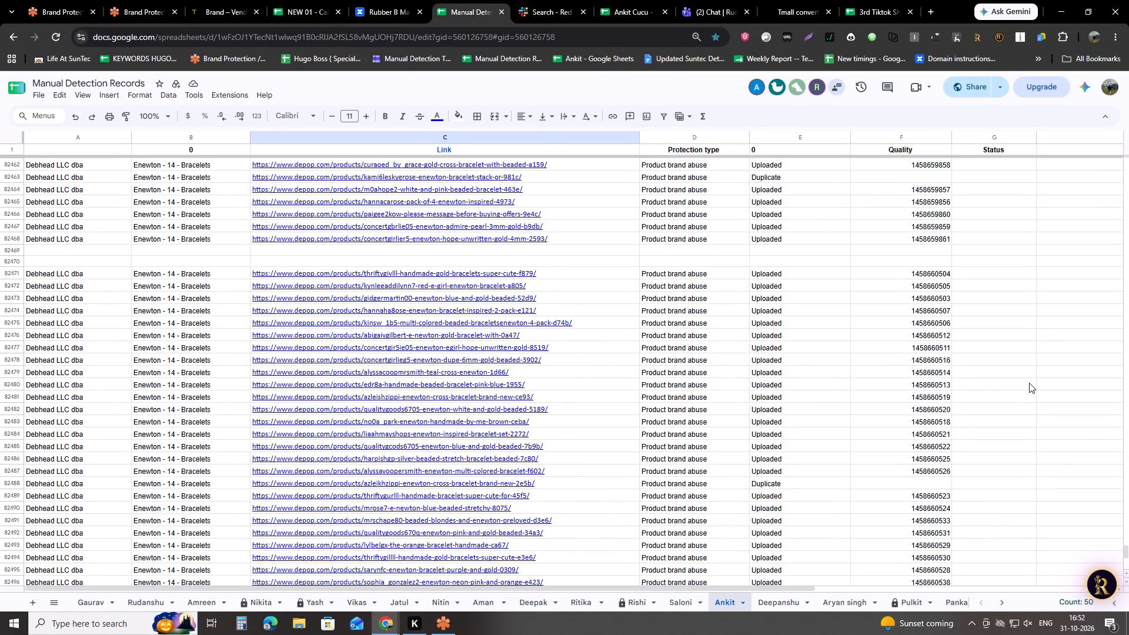
click(1029, 383)
key(ctrl+Down)
key(ctrl+Down)
key(ctrl+Down)
key(ctrl+Down)
key(ctrl+Down)
key(ctrl+Down)
key(ctrl+Down)
key(ctrl+Down)
key(ctrl+Down)
key(ctrl+Down)
key(ctrl+Down)
key(ctrl+Down)
key(ctrl+Down)
key(ctrl+Down)
key(ctrl+Down)
key(ctrl+Down)
key(ctrl+Down)
key(ctrl+Down)
key(ctrl+Down)
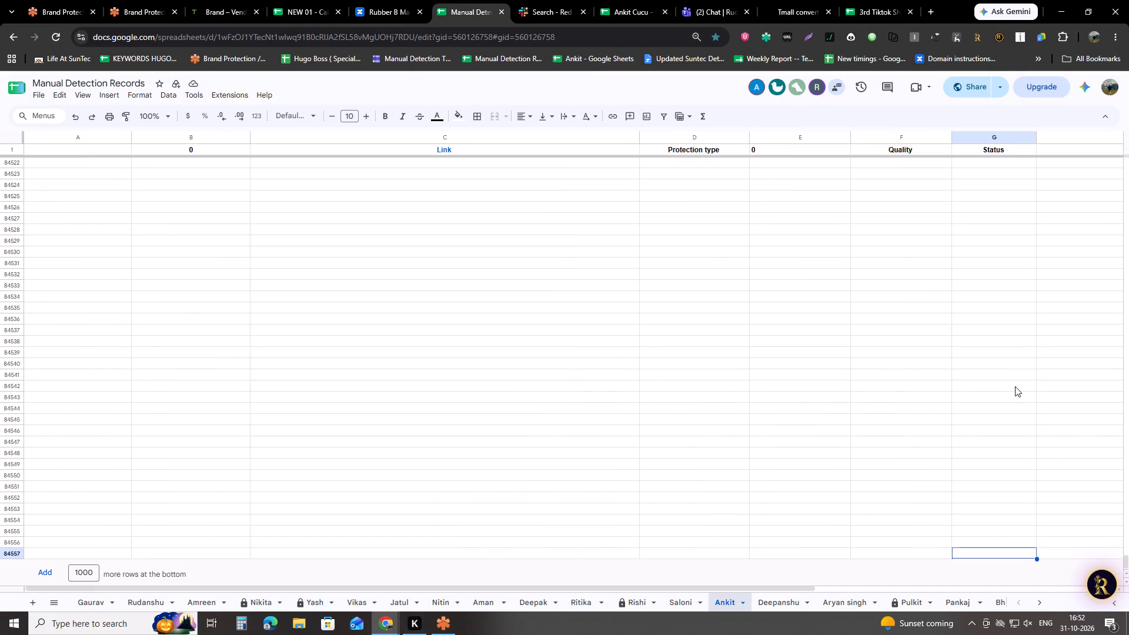
key(ctrl+Left)
key(Right)
key(Right)
key(ctrl+Up)
key(Down)
key(Down)
key(ctrl+v)
key(Down)
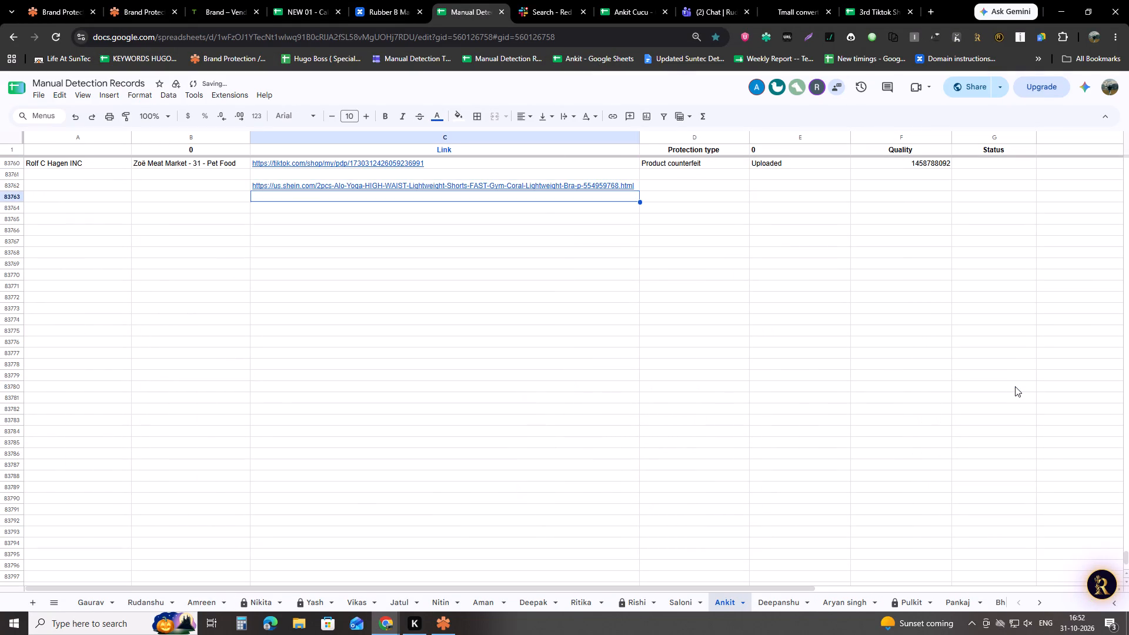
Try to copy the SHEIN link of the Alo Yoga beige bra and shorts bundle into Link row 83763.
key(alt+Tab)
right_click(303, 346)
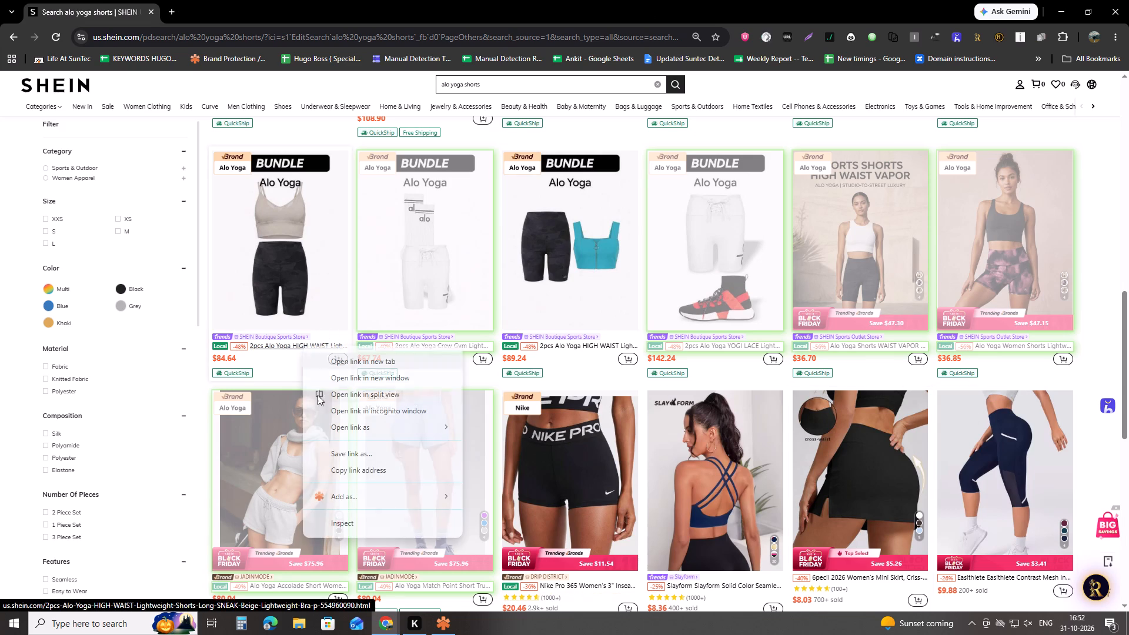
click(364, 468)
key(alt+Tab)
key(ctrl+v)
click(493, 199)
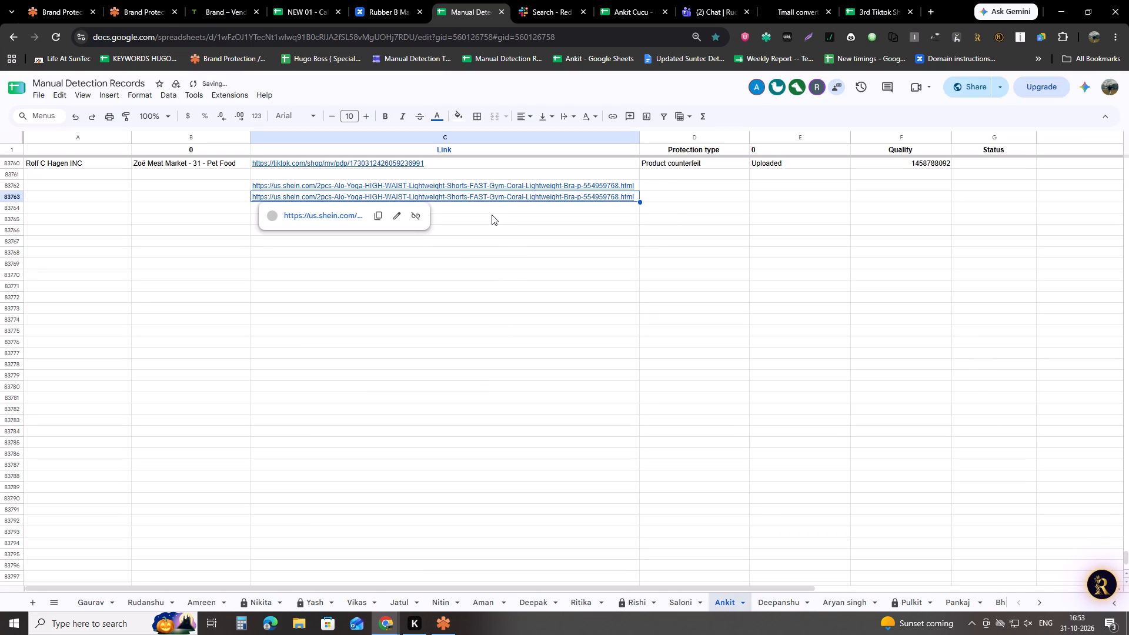
Copy the SHEIN link of the Alo Yoga beige bra and shorts bundle into Link row 83763.
key(alt+Tab)
right_click(283, 349)
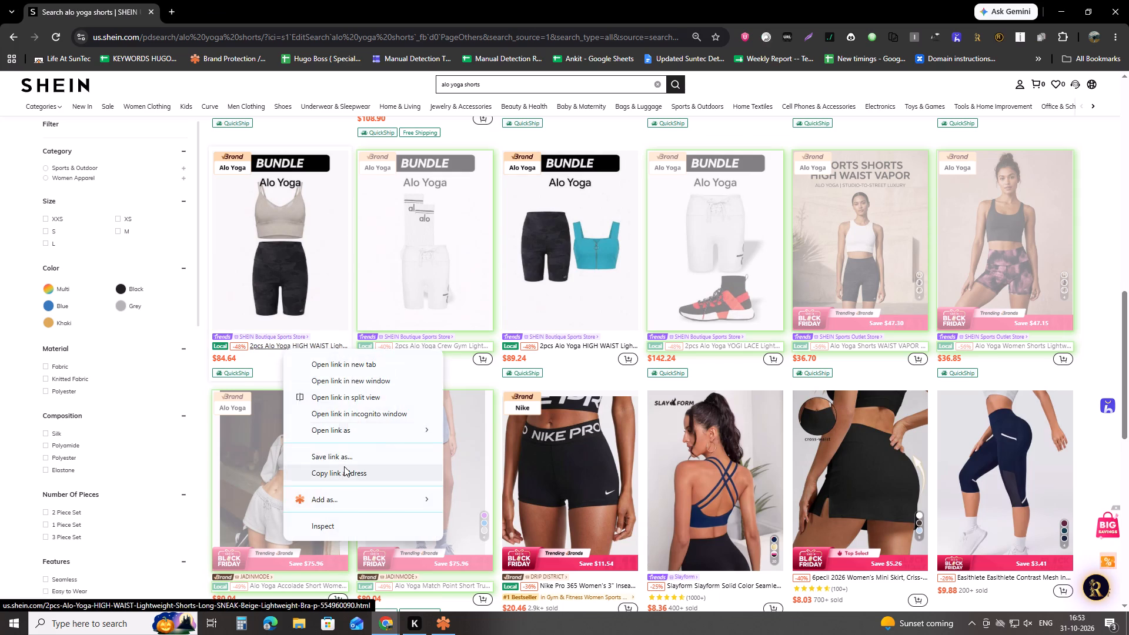
click(348, 476)
key(alt+Tab)
key(ctrl+v)
Copy the SHEIN link of the Alo Yoga black-crimson bra and shorts bundle priced $84.84 into Link row 83764.
click(571, 212)
key(alt+Tab)
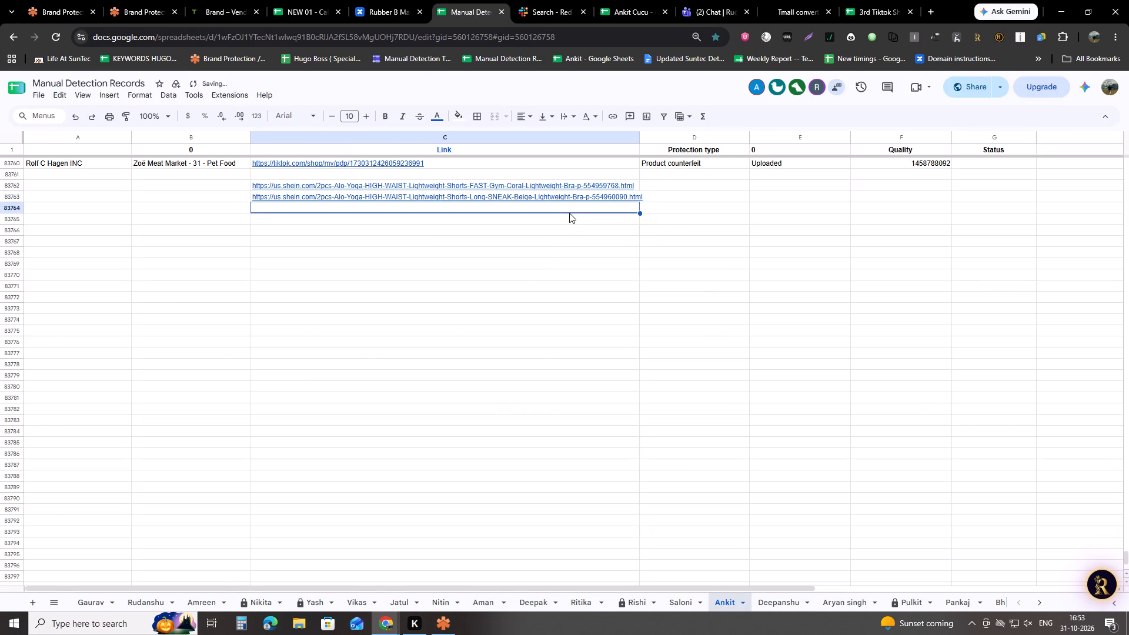
scroll(436, 346, up, 3)
scroll(487, 350, up, 2)
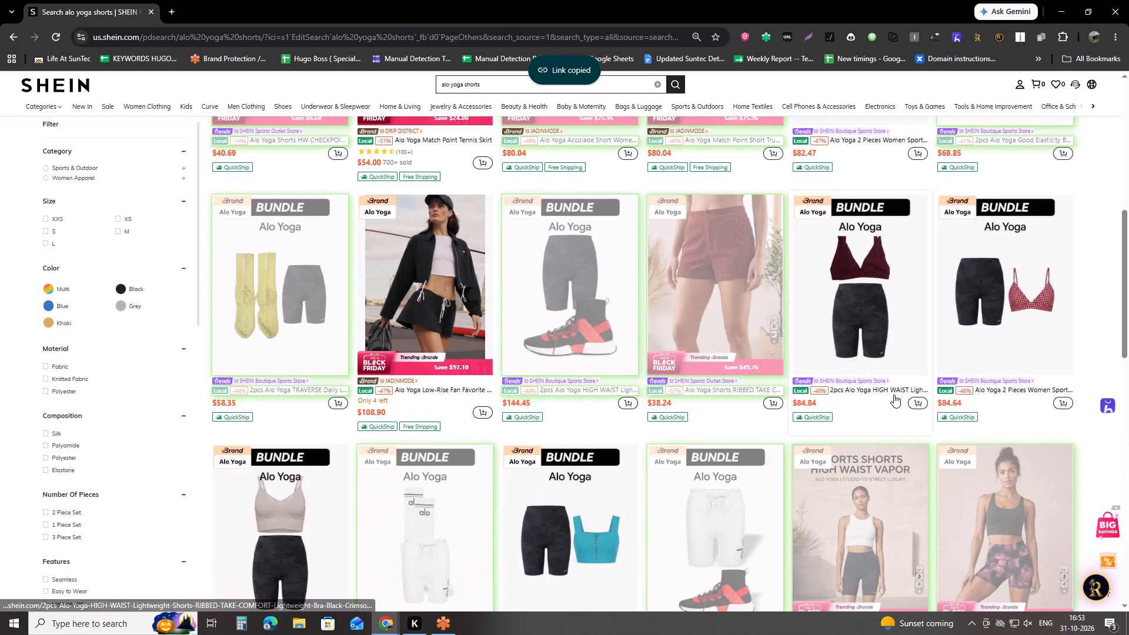
right_click(893, 392)
click(941, 512)
key(alt+Tab)
key(ctrl+v)
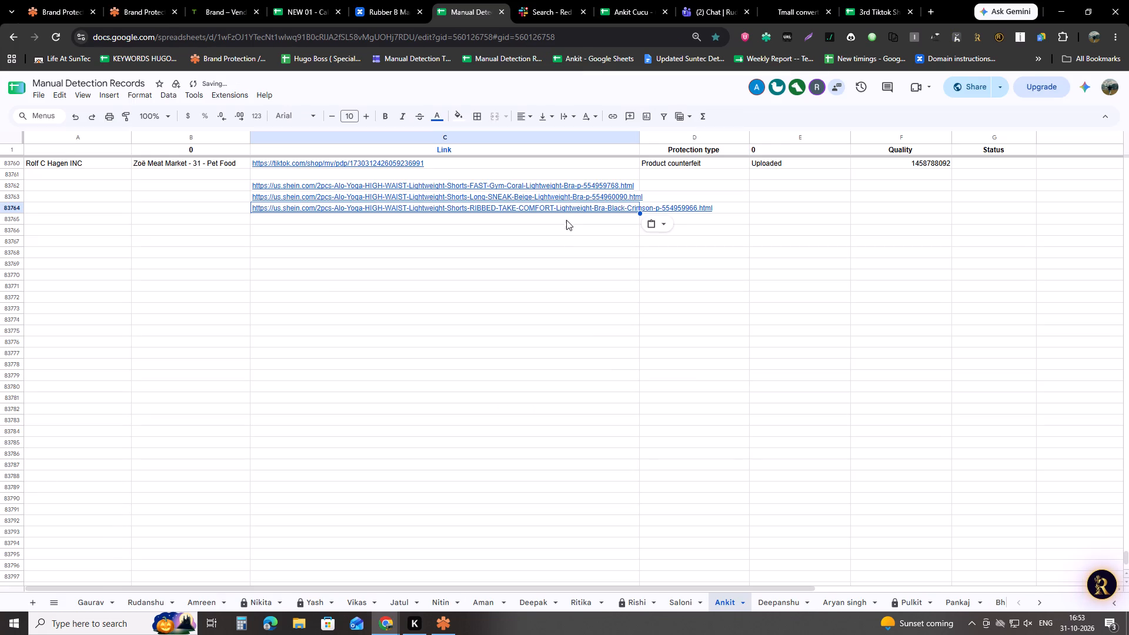
Copy the SHEIN link of the $84.64 Alo Yoga 2 Pieces Women Sports Bra bundle into Link row 83765.
click(566, 218)
key(alt+Tab)
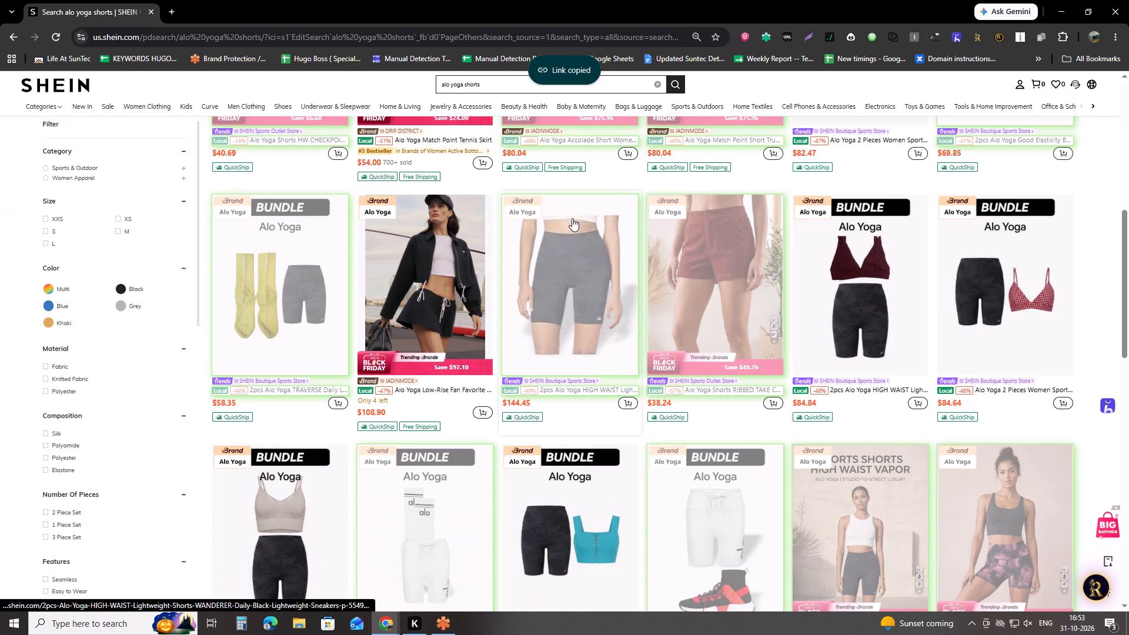
right_click(1001, 390)
click(955, 516)
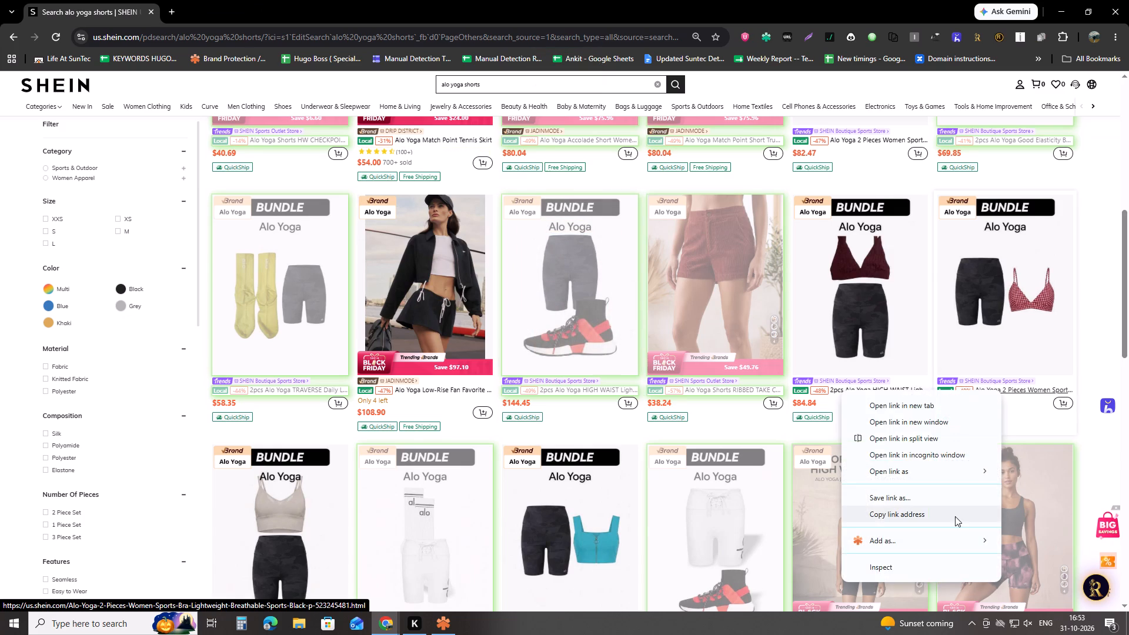
key(alt+Tab)
key(ctrl+v)
Open the $84.64 Alo Yoga 2 Pieces bundle listing in a new tab to inspect it, and close that tab.
key(alt+Tab)
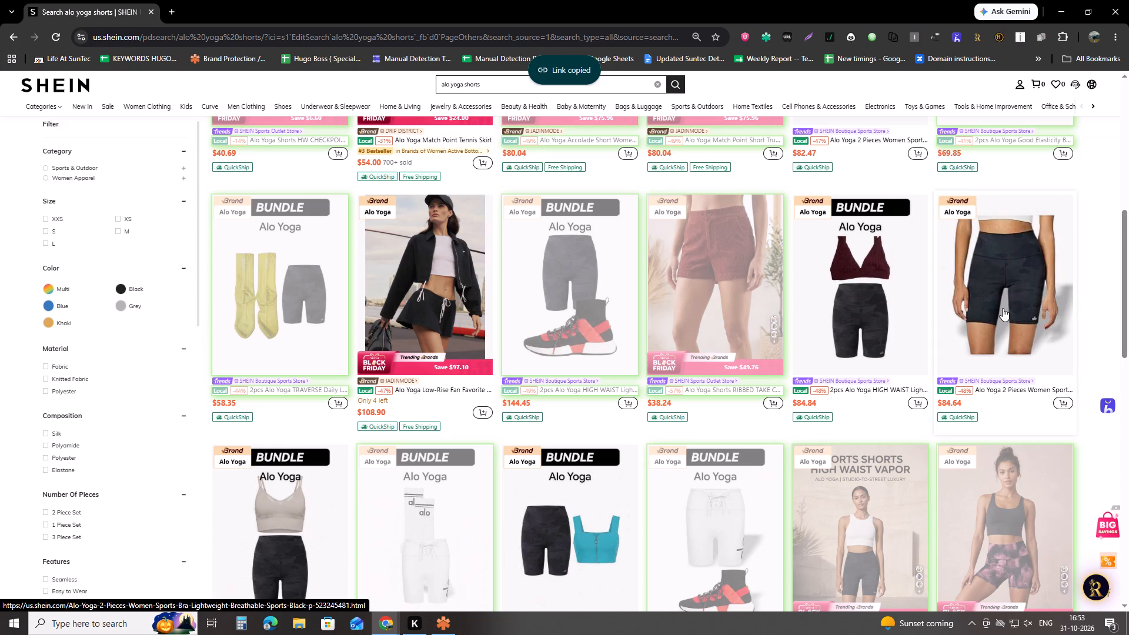
key(alt+Tab)
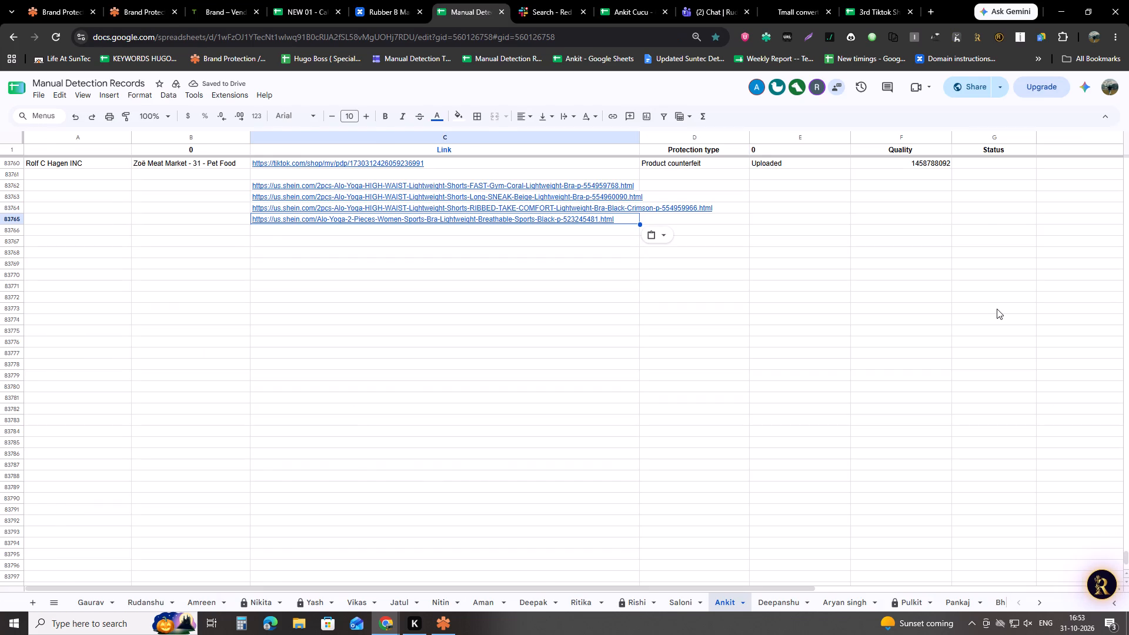
key(alt+Tab)
ctrl+click(998, 390)
click(234, 0)
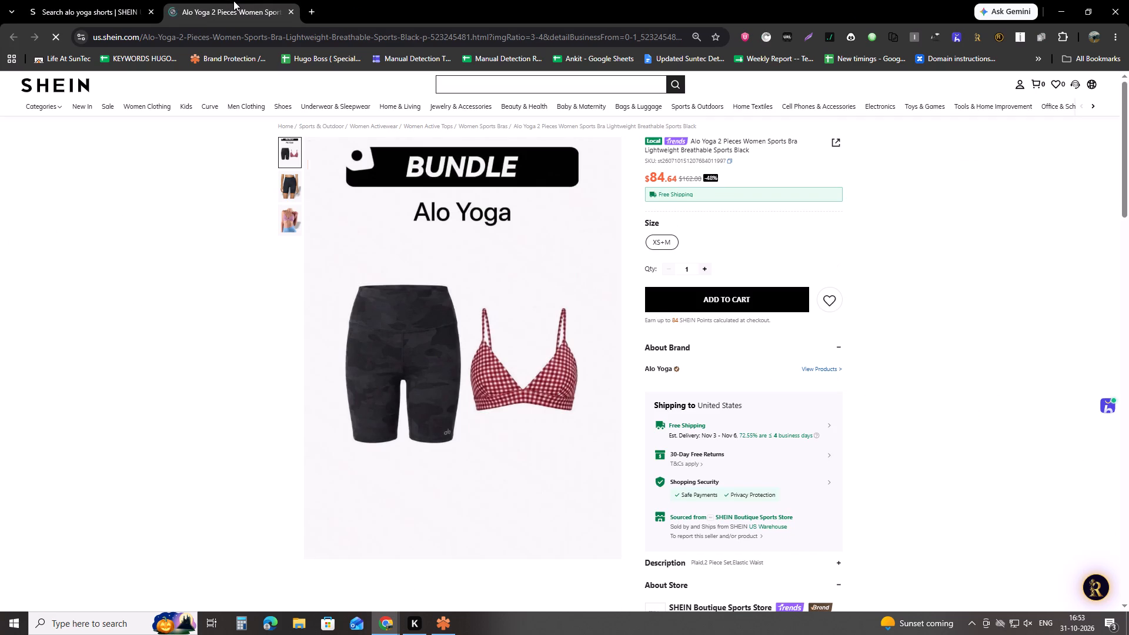
middle_click(233, 1)
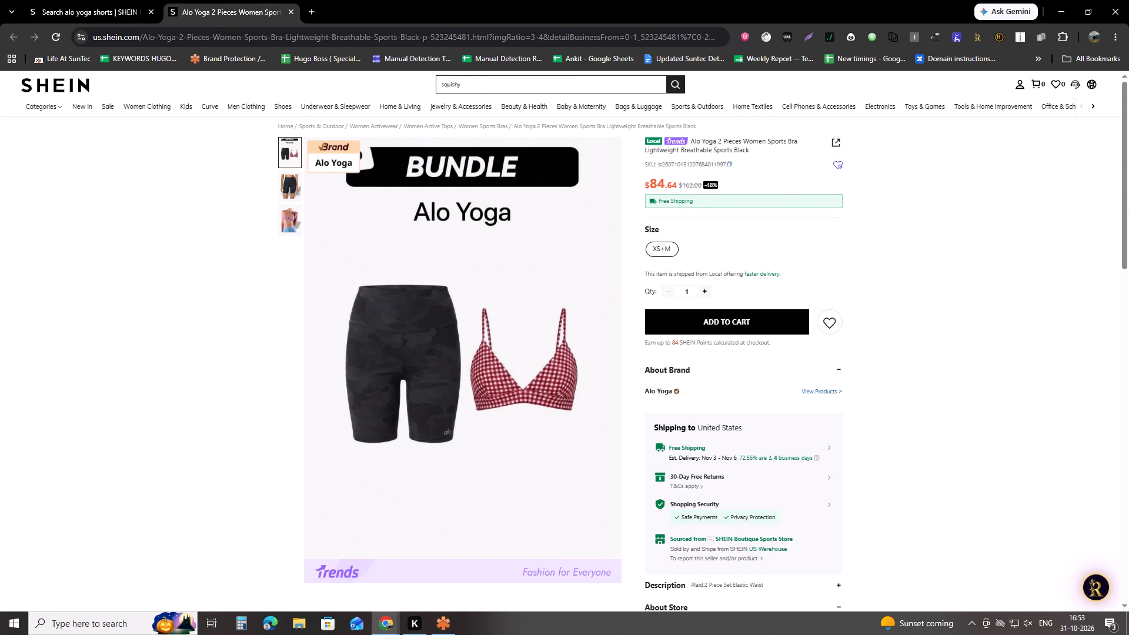
Look over the remaining shorts results and search SHEIN for "alo yoga skirt".
scroll(569, 401, up, 4)
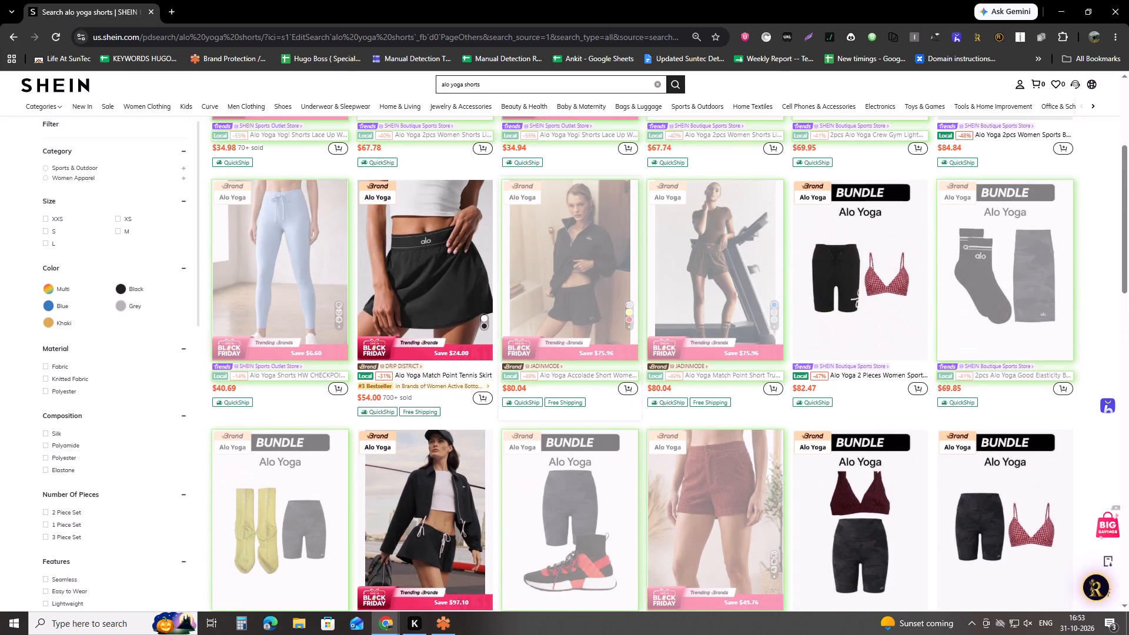
scroll(522, 389, up, 2)
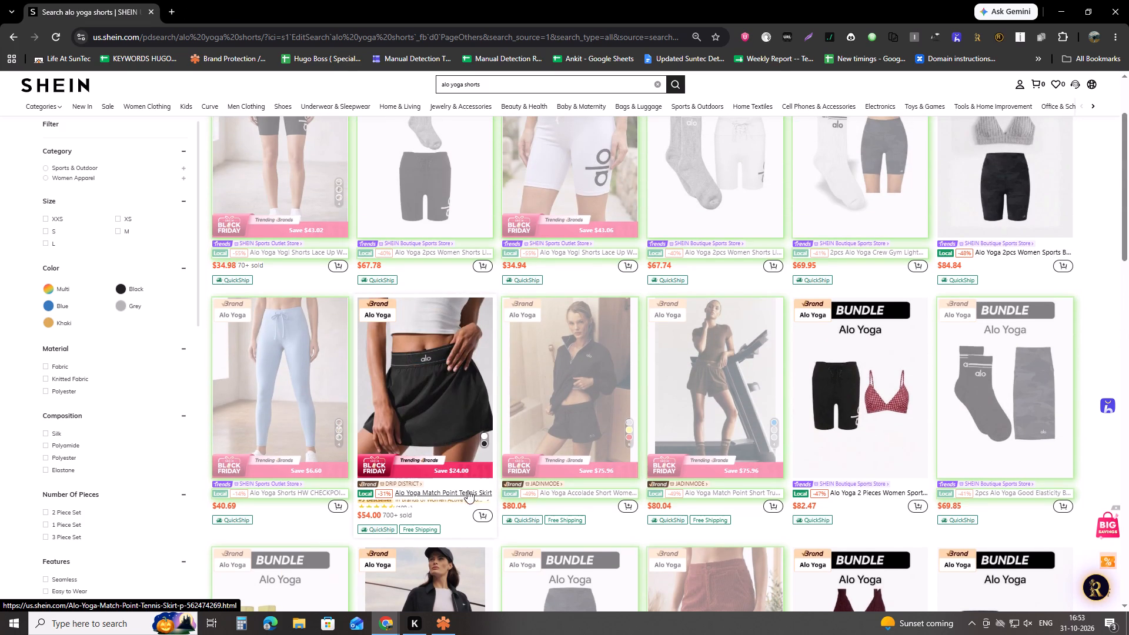
double_click(473, 89)
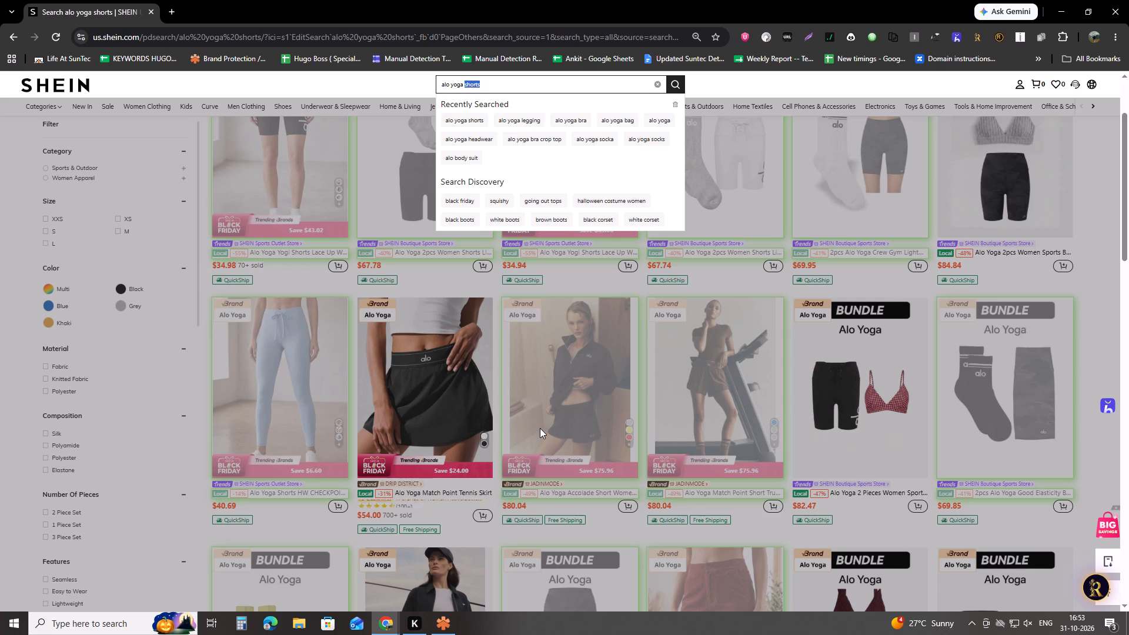
text(skirt)
key(Return)
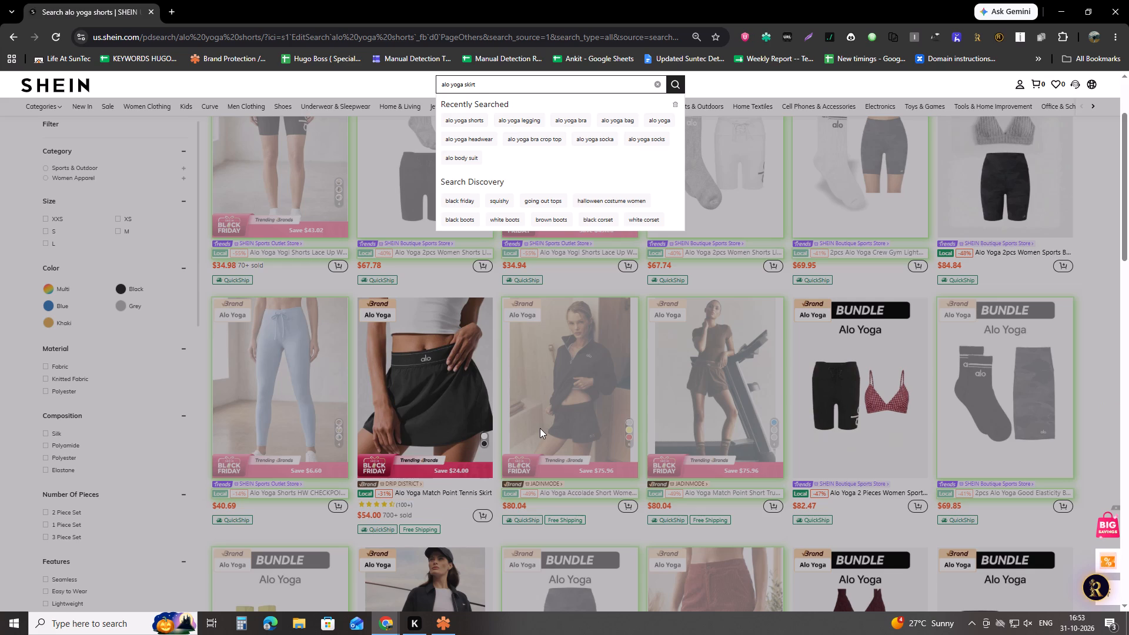
Look up the skirt asset for Alo Yoga in the Red Points New Incident form by searching for "sk".
key(alt+Tab)
click(75, 0)
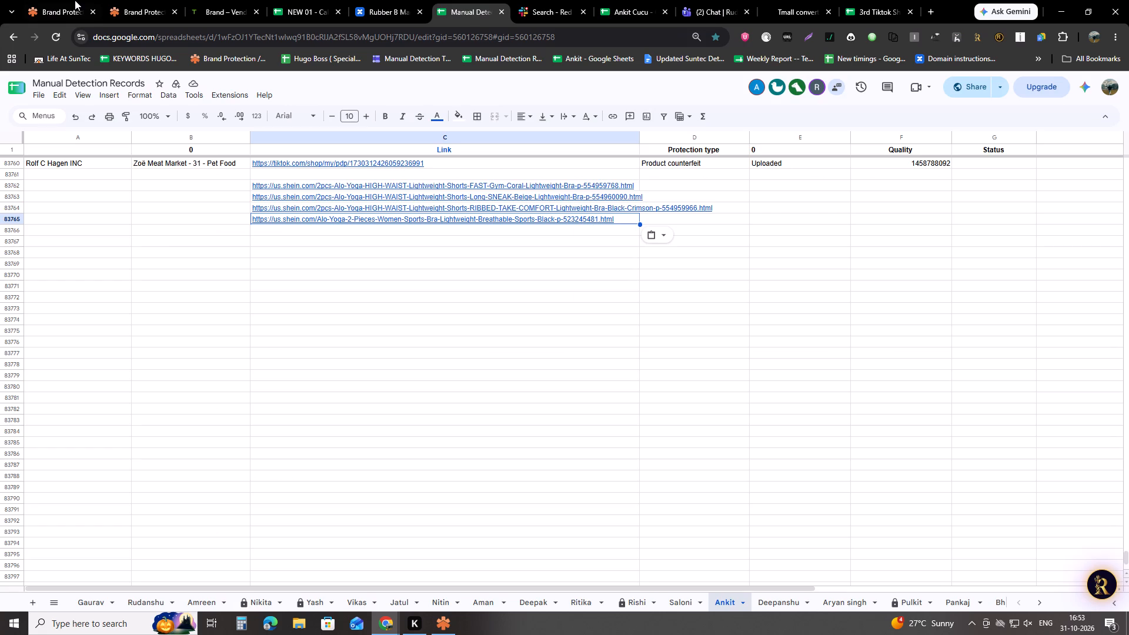
click(250, 223)
key(s)
key(k)
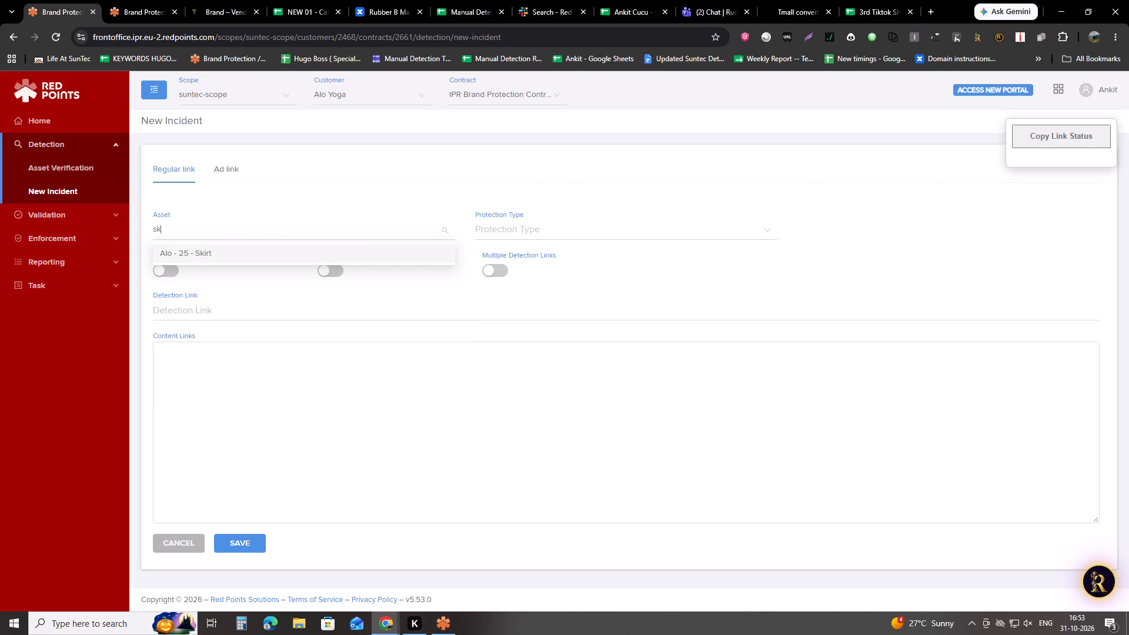
Look over SHEIN's skirt results for Alo Yoga listings and close the SHEIN tab.
key(alt+Tab)
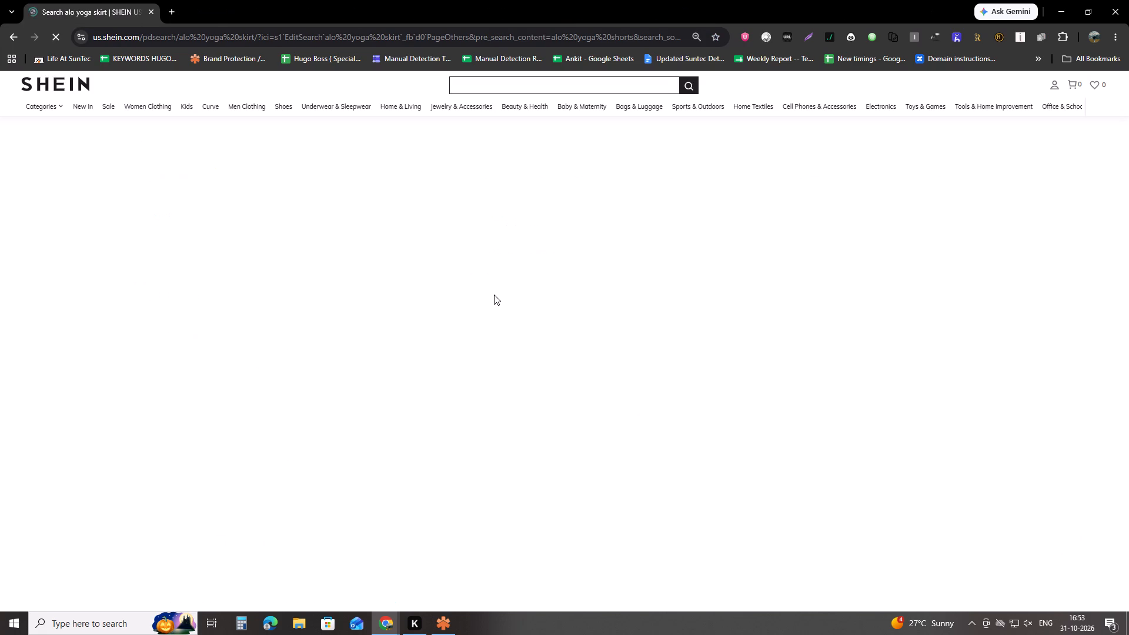
scroll(315, 299, down, 2)
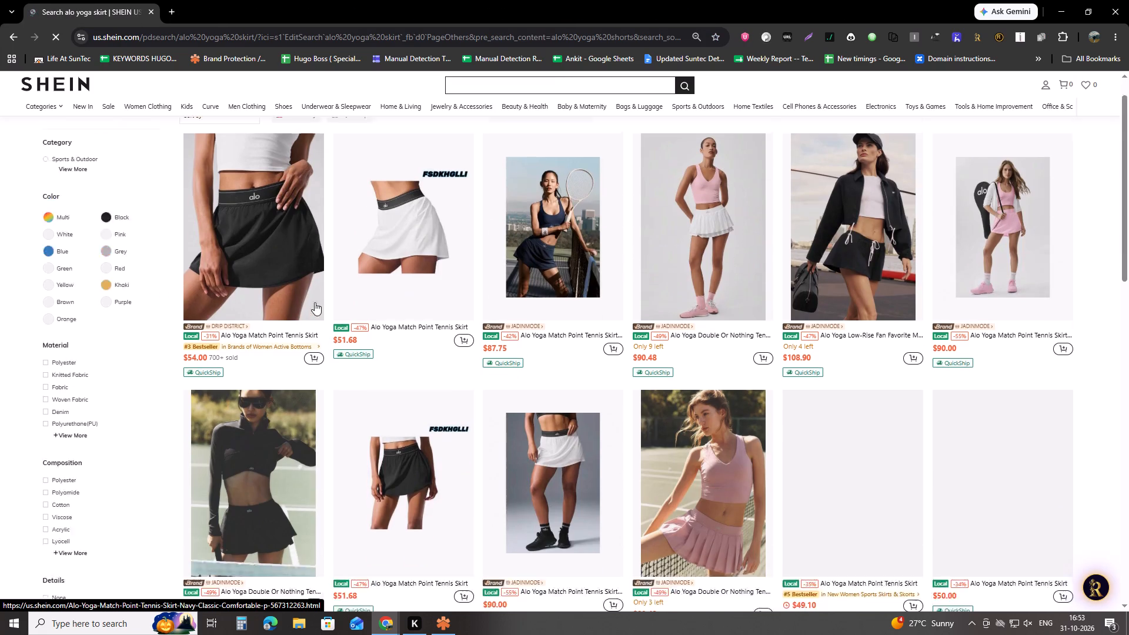
scroll(435, 295, down, 4)
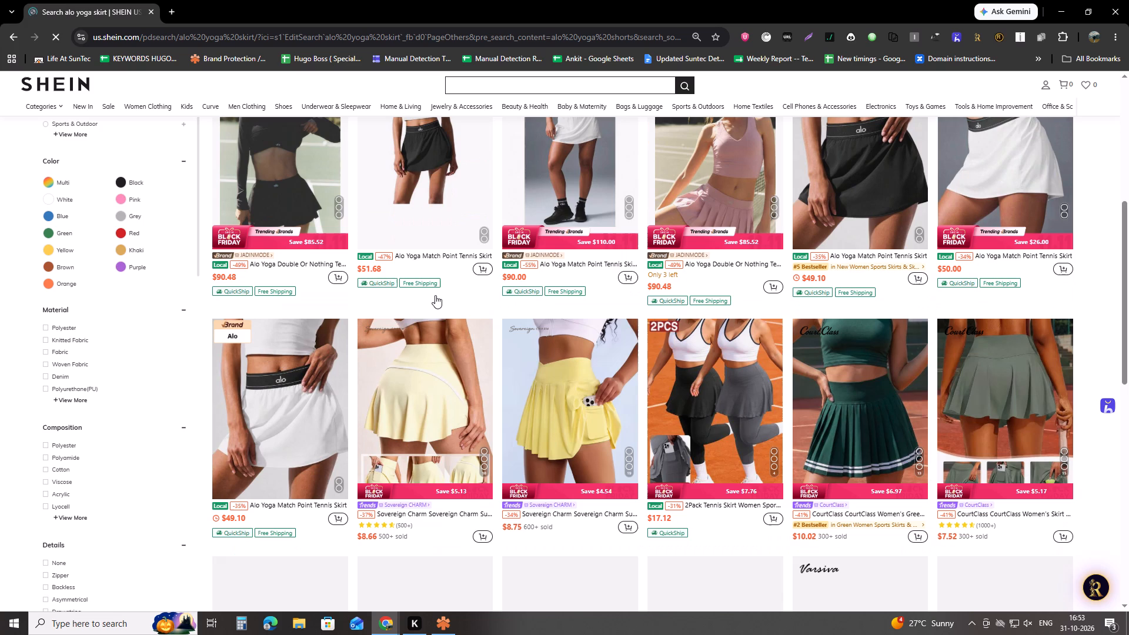
scroll(697, 409, up, 3)
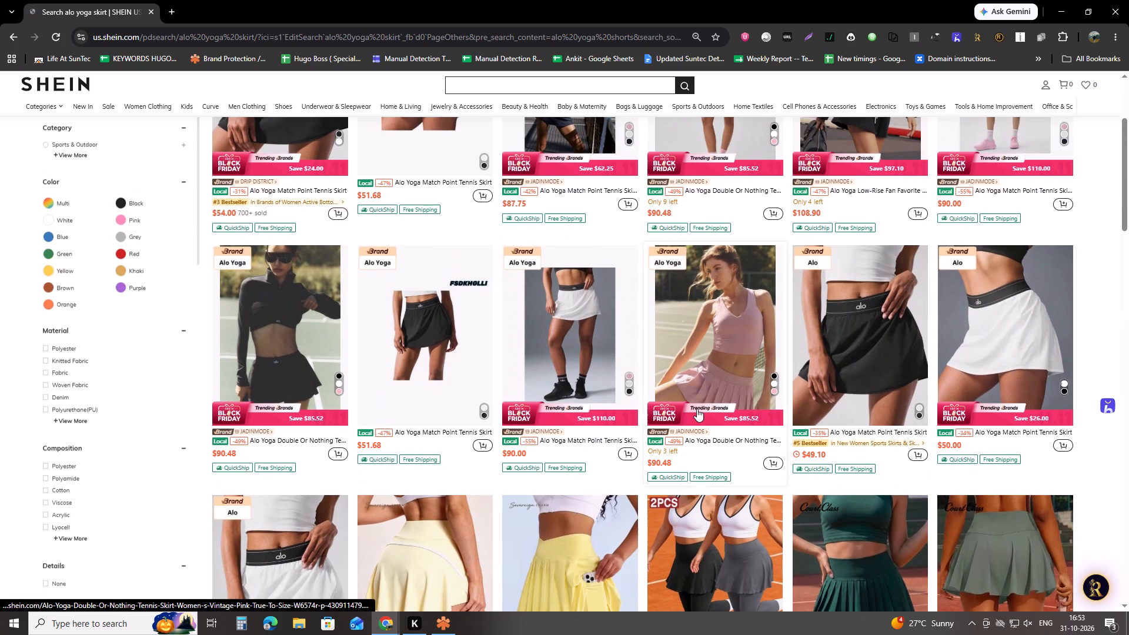
scroll(693, 406, up, 2)
scroll(693, 406, down, 8)
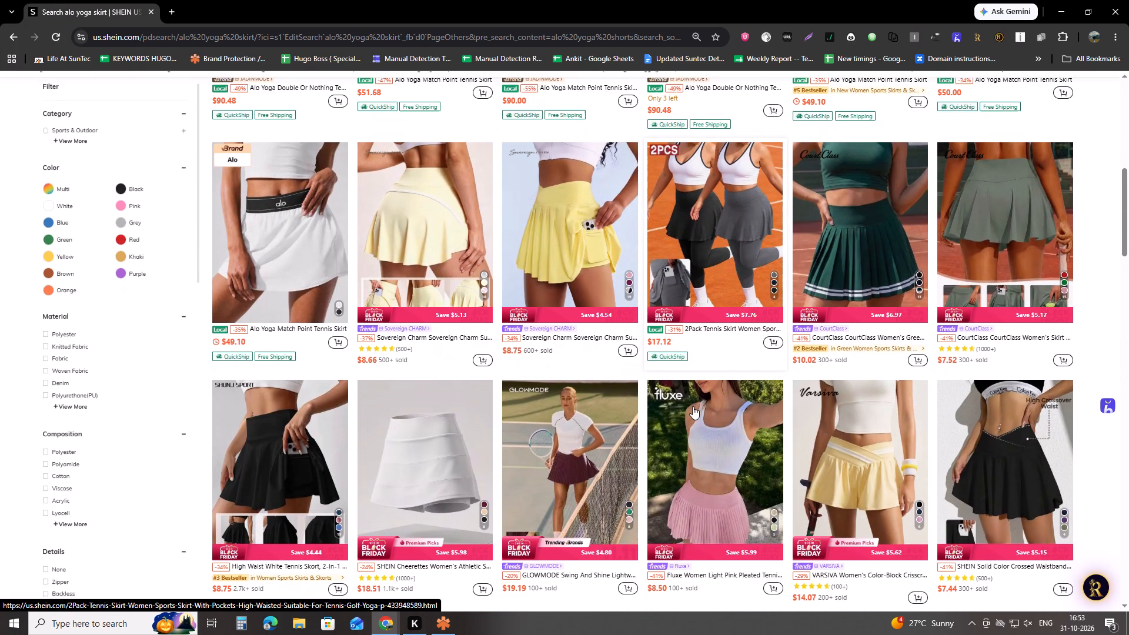
scroll(693, 406, down, 5)
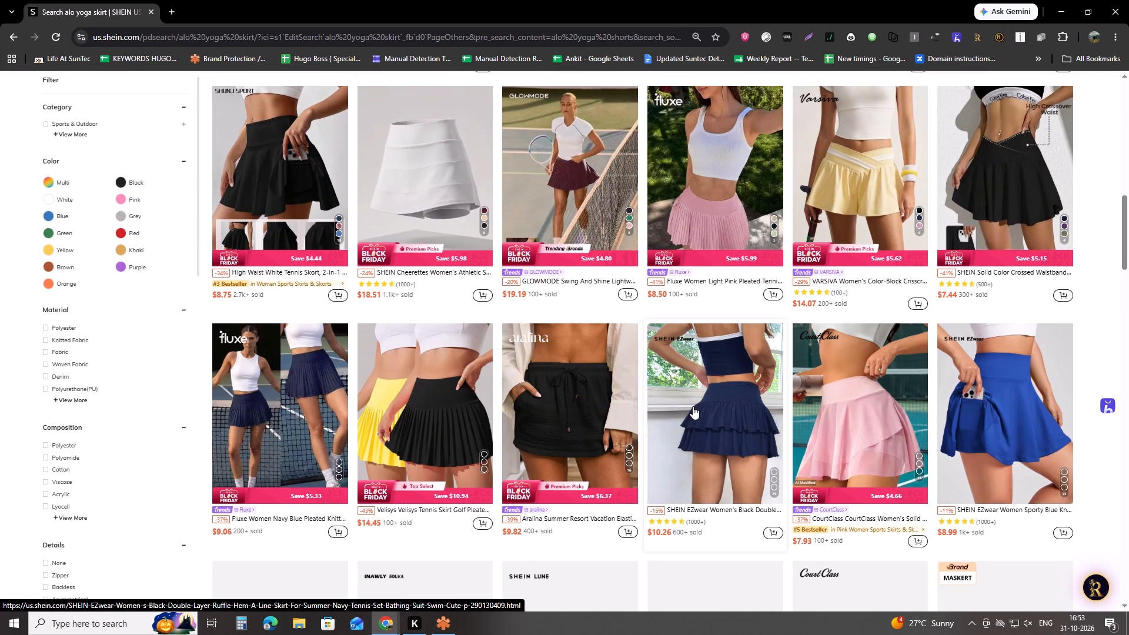
middle_click(65, 0)
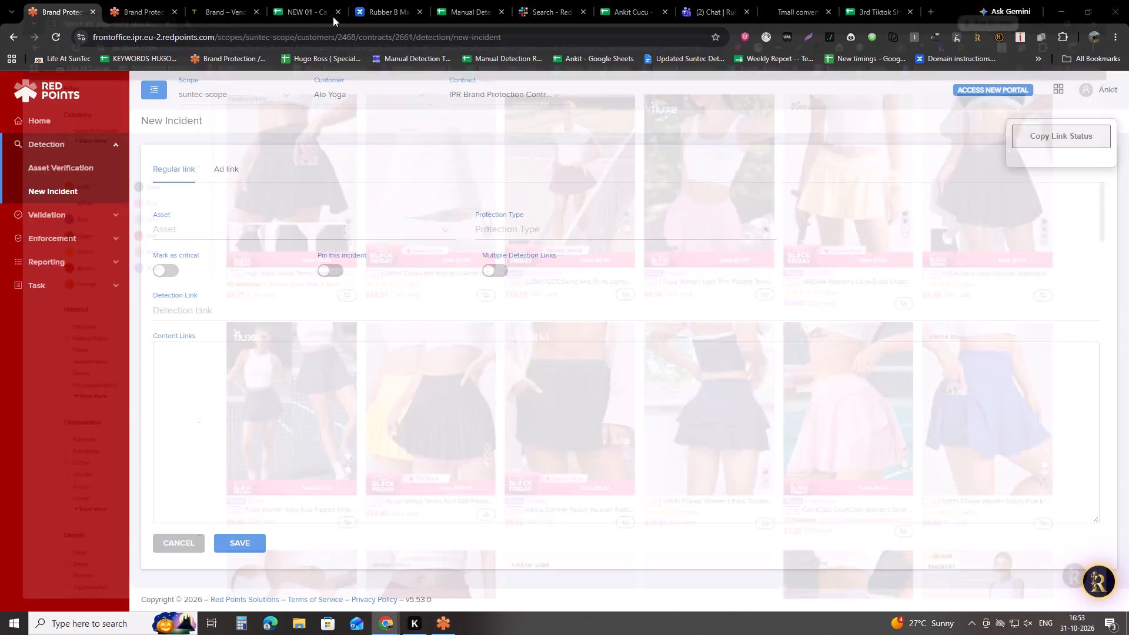
click(292, 0)
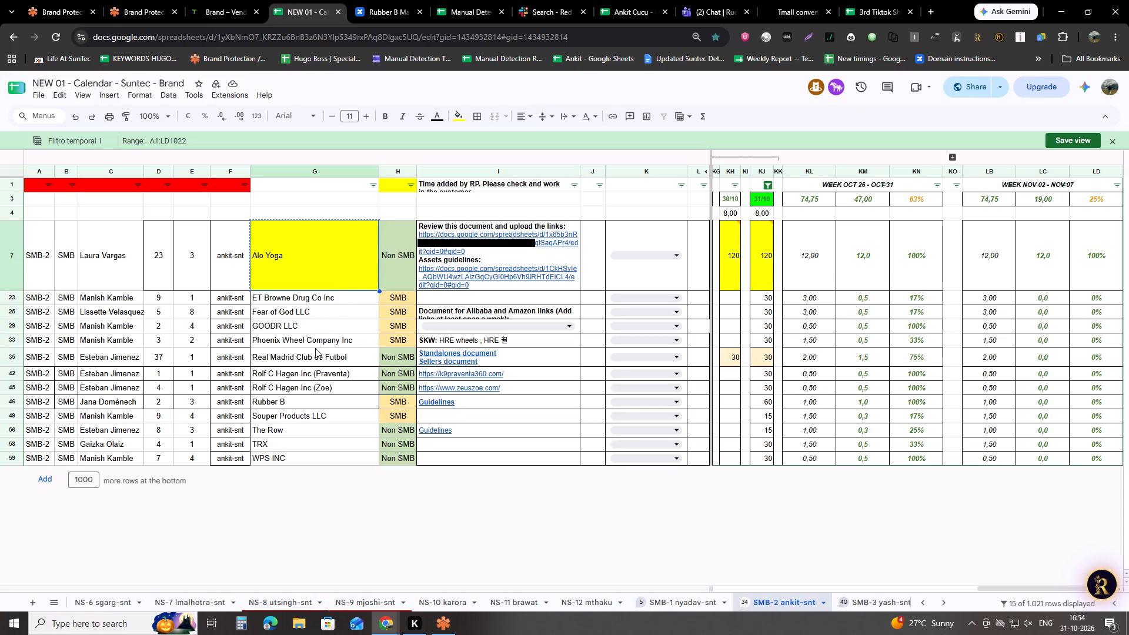
click(447, 0)
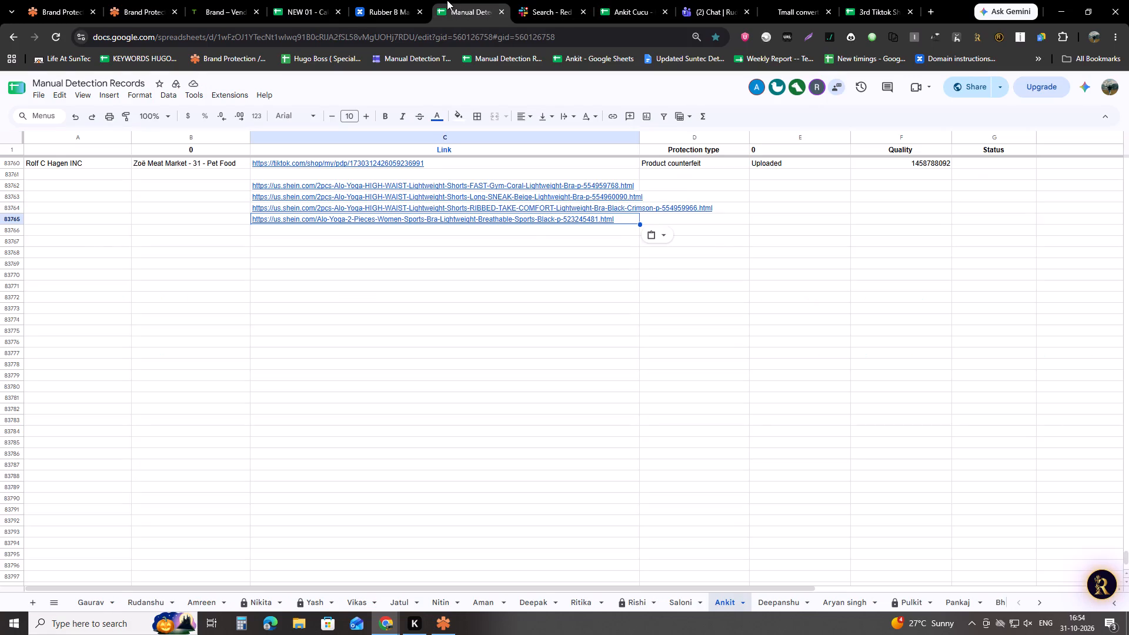
click(639, 0)
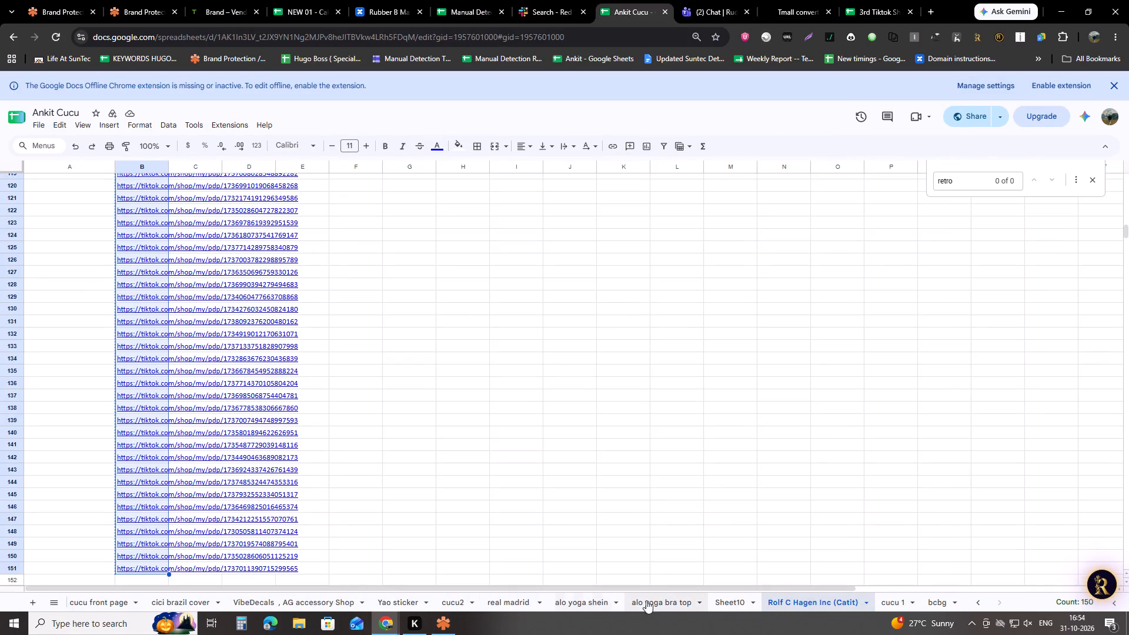
click(983, 602)
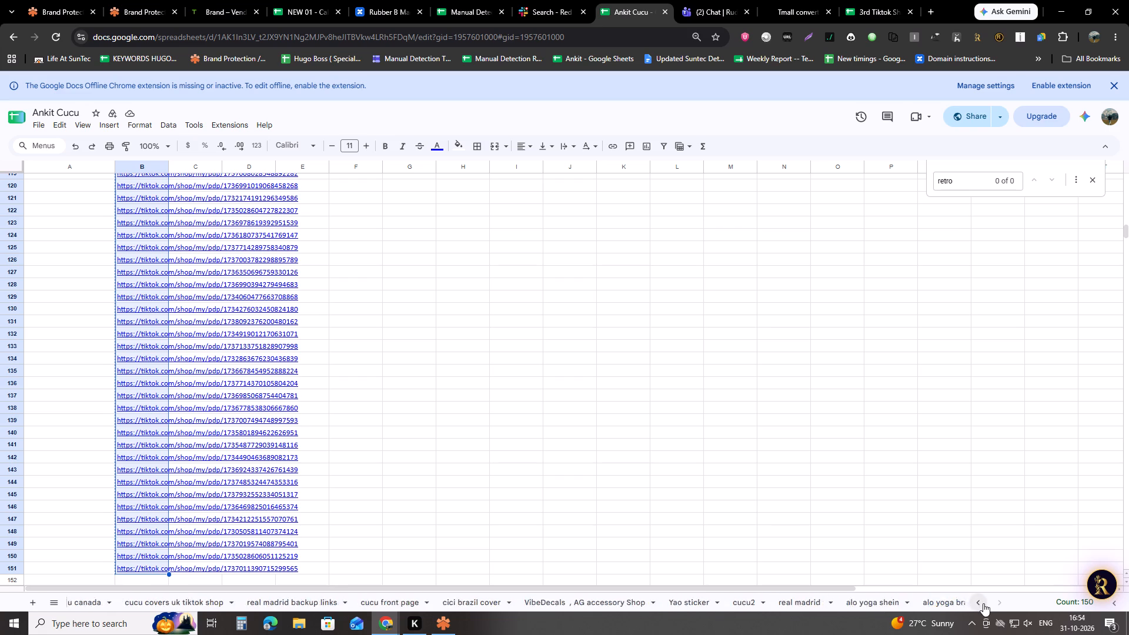
click(827, 597)
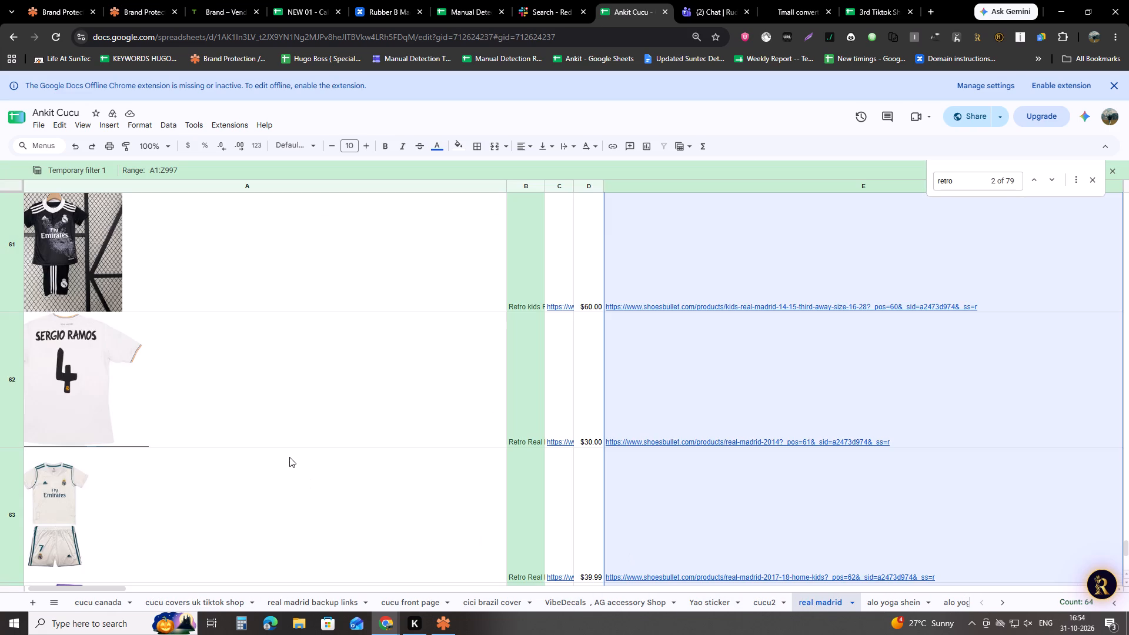
Return to the first listing row of the real madrid sheet and close the "retro" search and the temporary filter.
scroll(287, 453, up, 5)
scroll(555, 445, up, 20)
scroll(555, 445, up, 3)
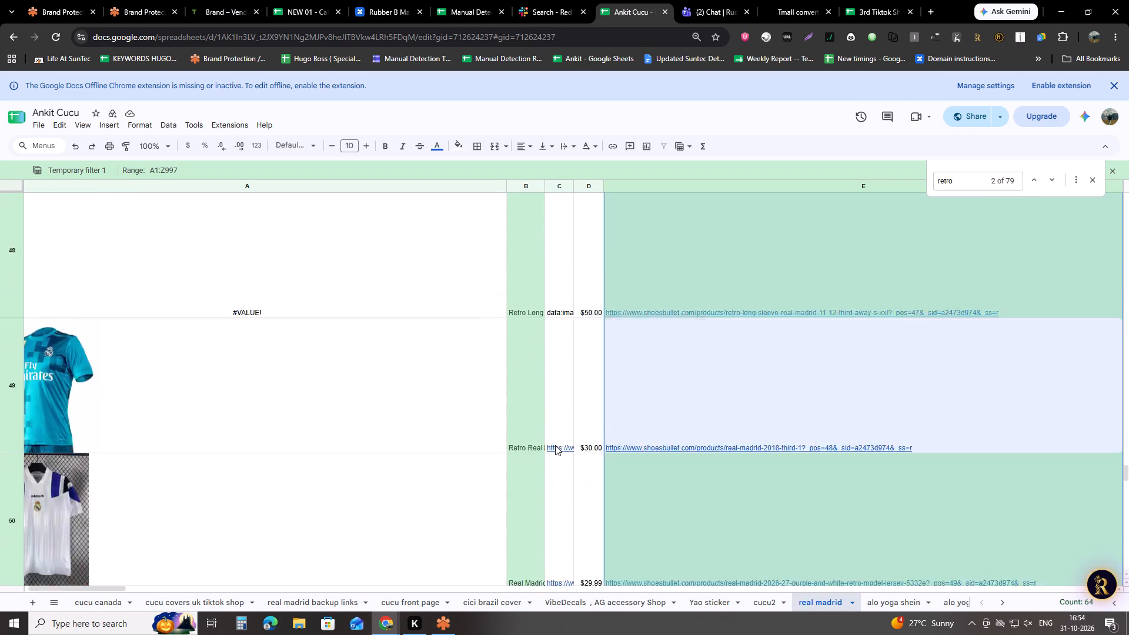
scroll(555, 445, up, 20)
scroll(555, 445, up, 7)
click(527, 430)
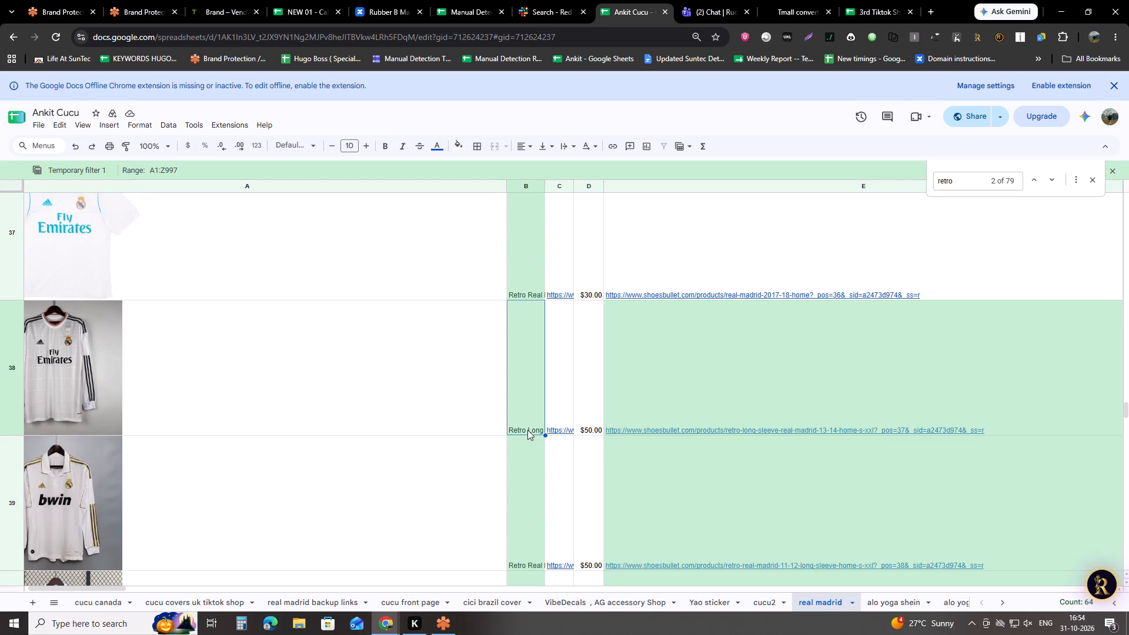
key(ctrl+Up)
key(ctrl+Up)
key(ctrl+Up)
key(ctrl+Up)
key(ctrl+Up)
key(ctrl+Up)
key(ctrl+Up)
key(ctrl+Up)
key(ctrl+Up)
key(ctrl+Up)
key(ctrl+Up)
key(Down)
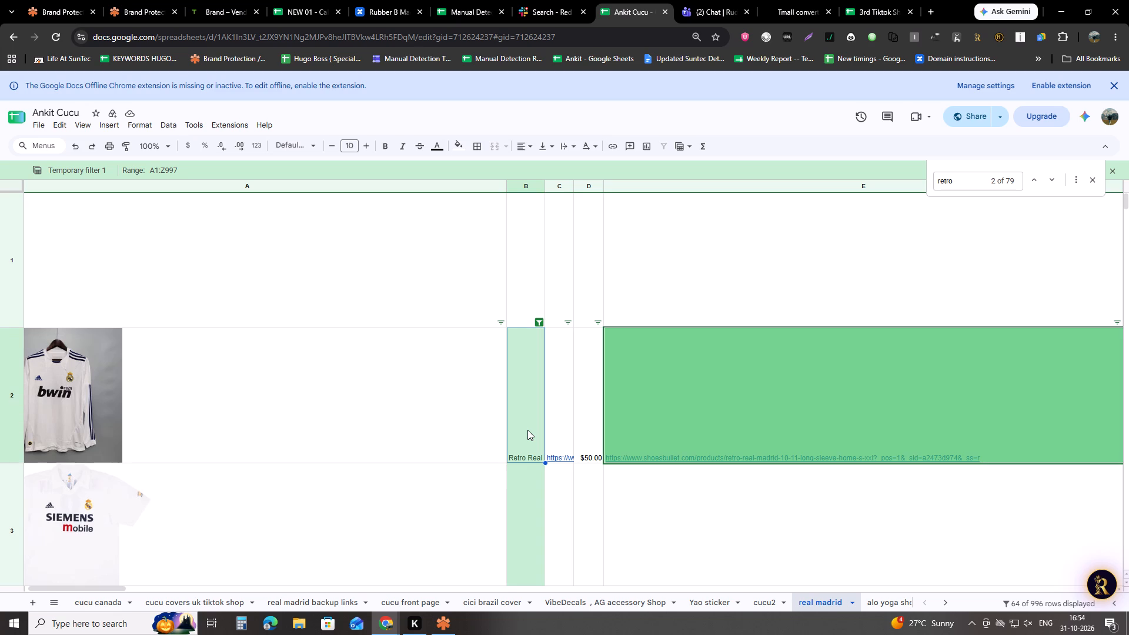
click(1090, 179)
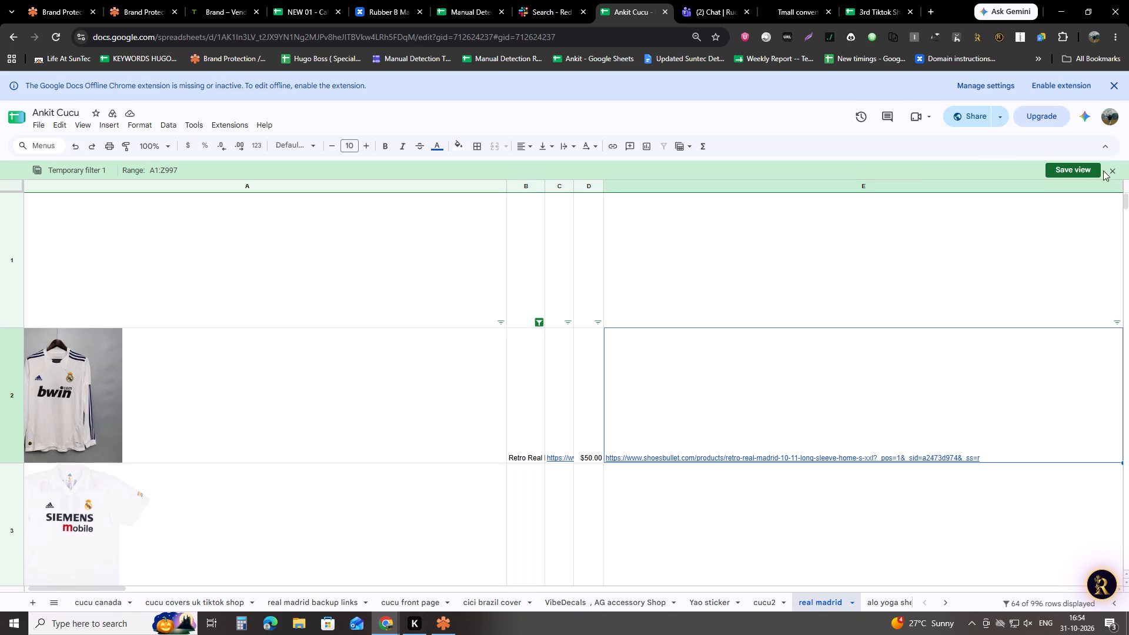
click(1110, 168)
Clear the jersey listing data in columns B to E from row 2 down, and return to the top of the sheet.
click(592, 397)
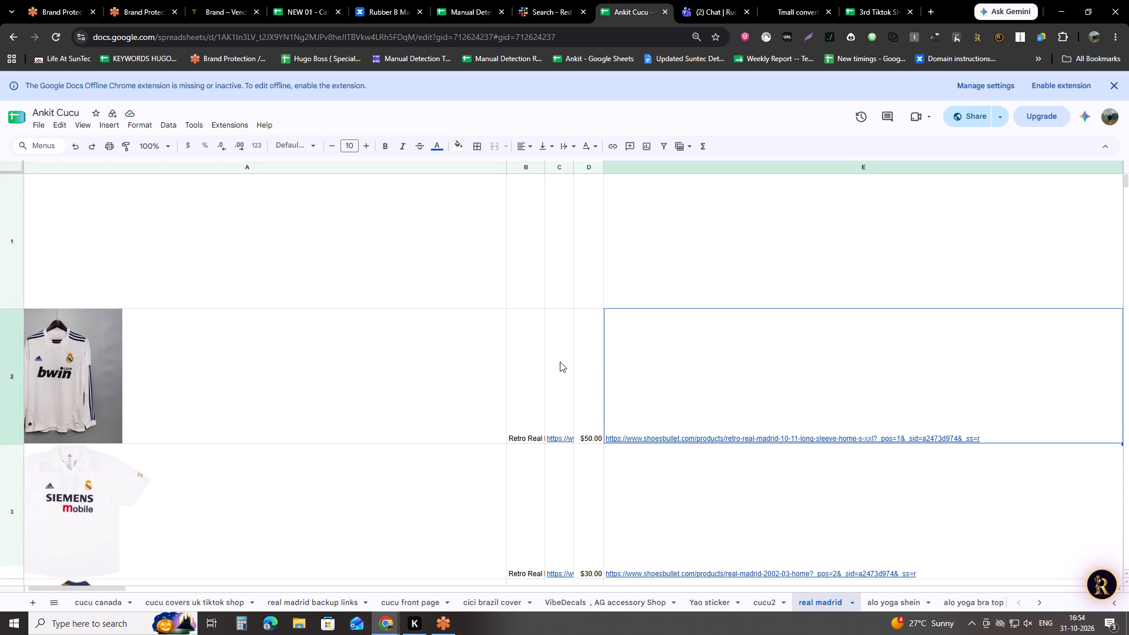
click(536, 367)
key(ctrl+shift+Down)
key(ctrl+shift+Down)
key(ctrl+shift+Down)
key(ctrl+shift+Down)
key(ctrl+shift+Down)
key(ctrl+shift+Down)
key(ctrl+shift+Down)
key(ctrl+shift+Down)
key(ctrl+shift+Down)
key(ctrl+shift+Down)
key(ctrl+shift+Down)
key(ctrl+shift+Down)
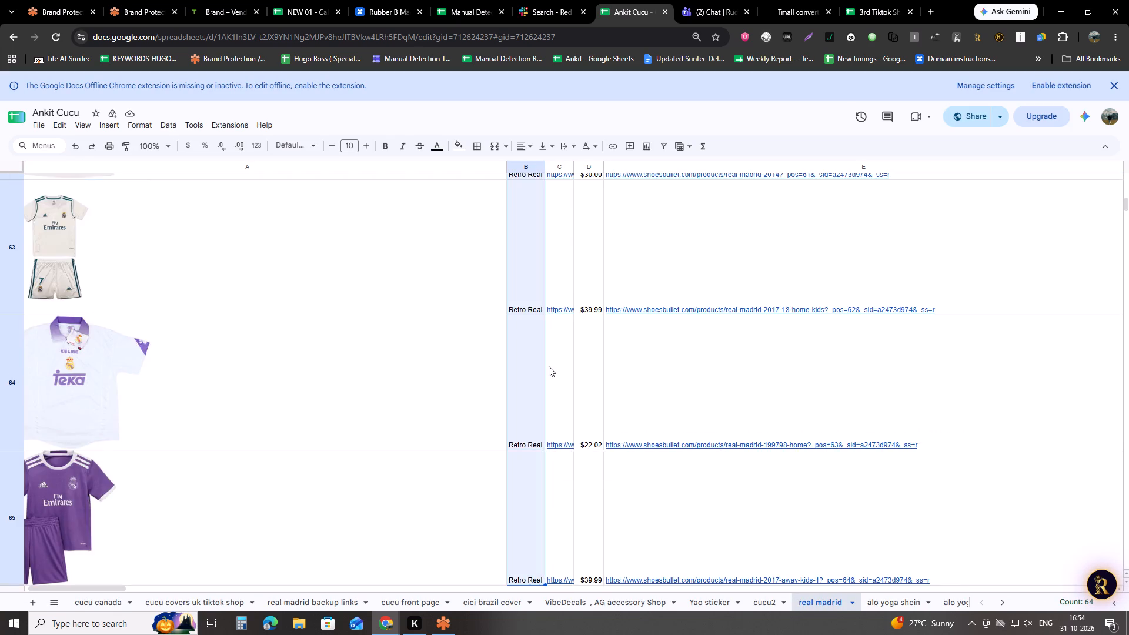
key(ctrl+shift+Right)
key(Delete)
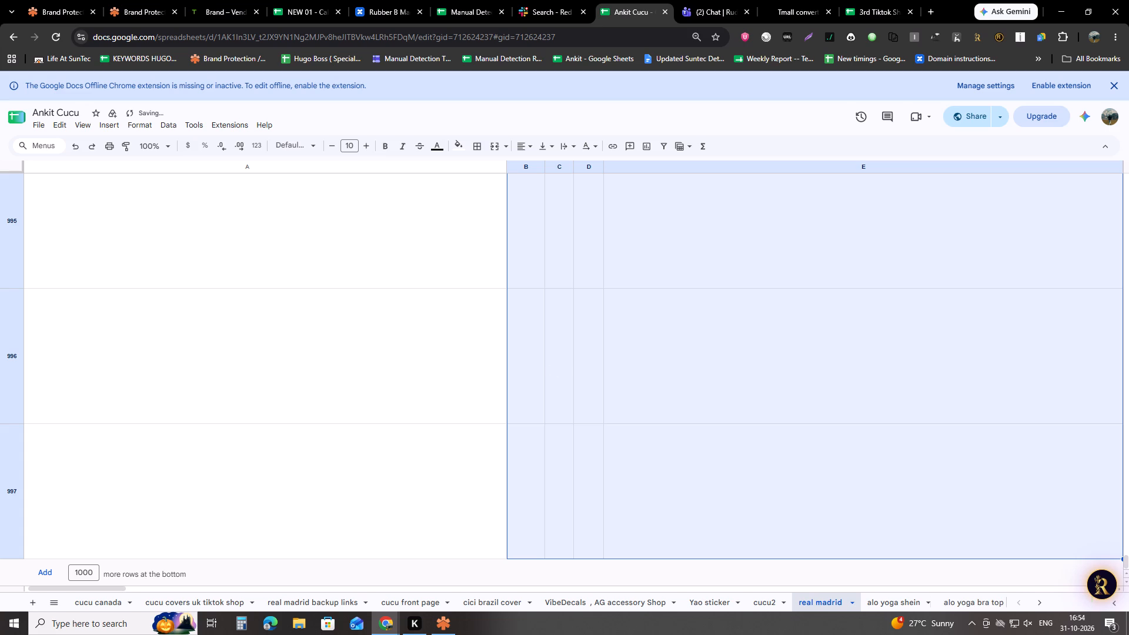
key(ctrl+Up)
key(Up)
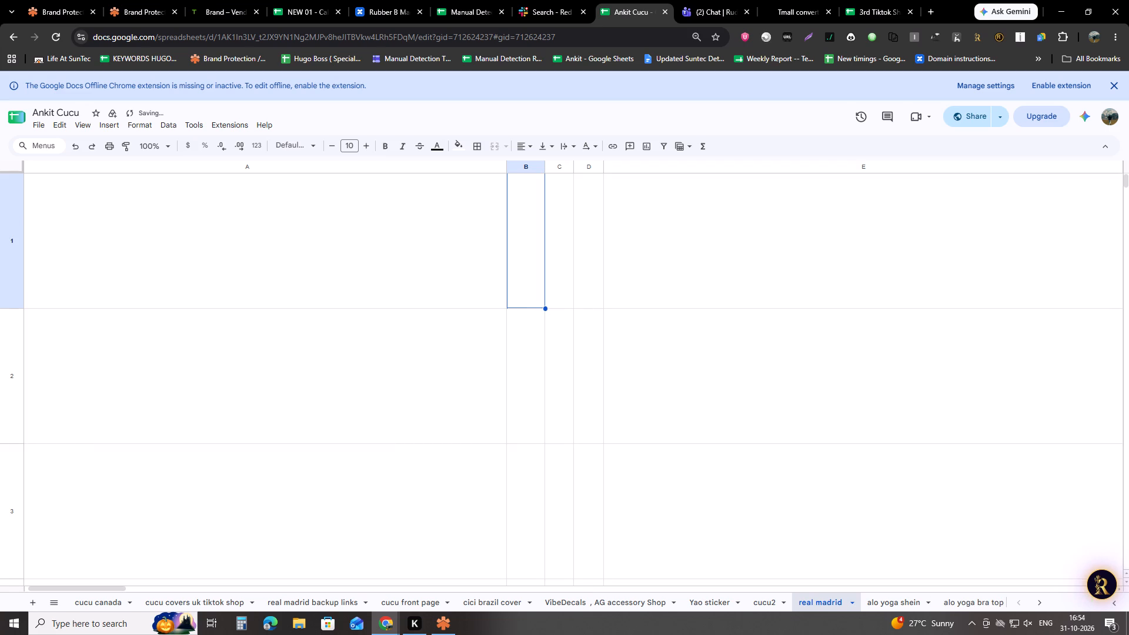
Undo the clearing, open the row 2 shoesbullet.com jersey link in a new tab, and return to the sheet.
key(ctrl+z)
key(Down)
key(Right)
key(Up)
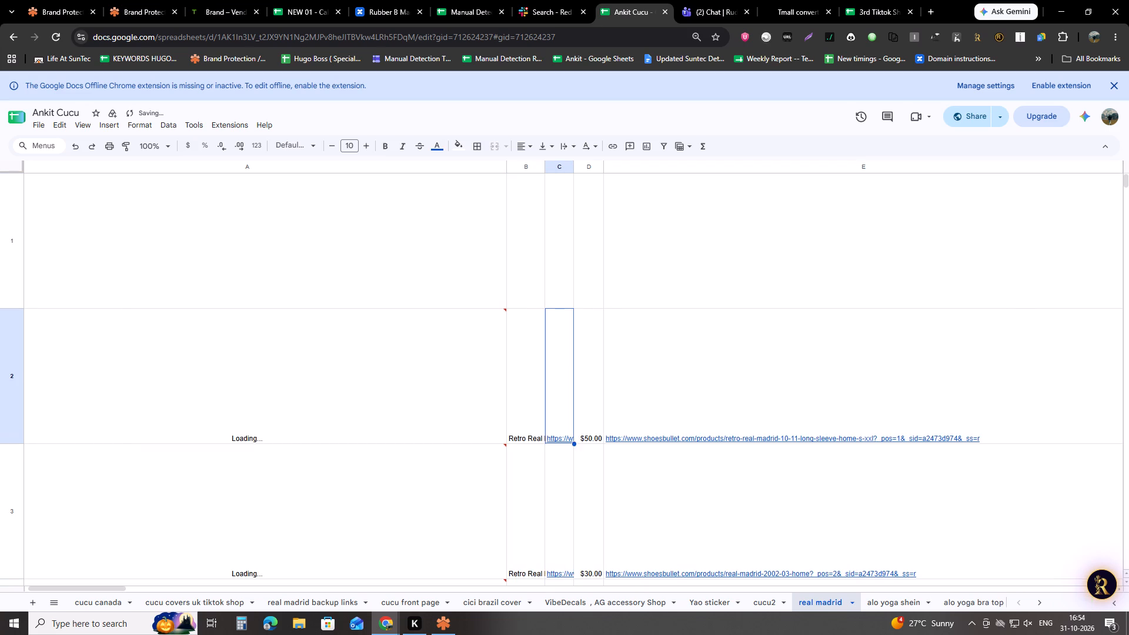
key(Right)
key(Right)
key(alt+Return)
key(ctrl+shift+Tab)
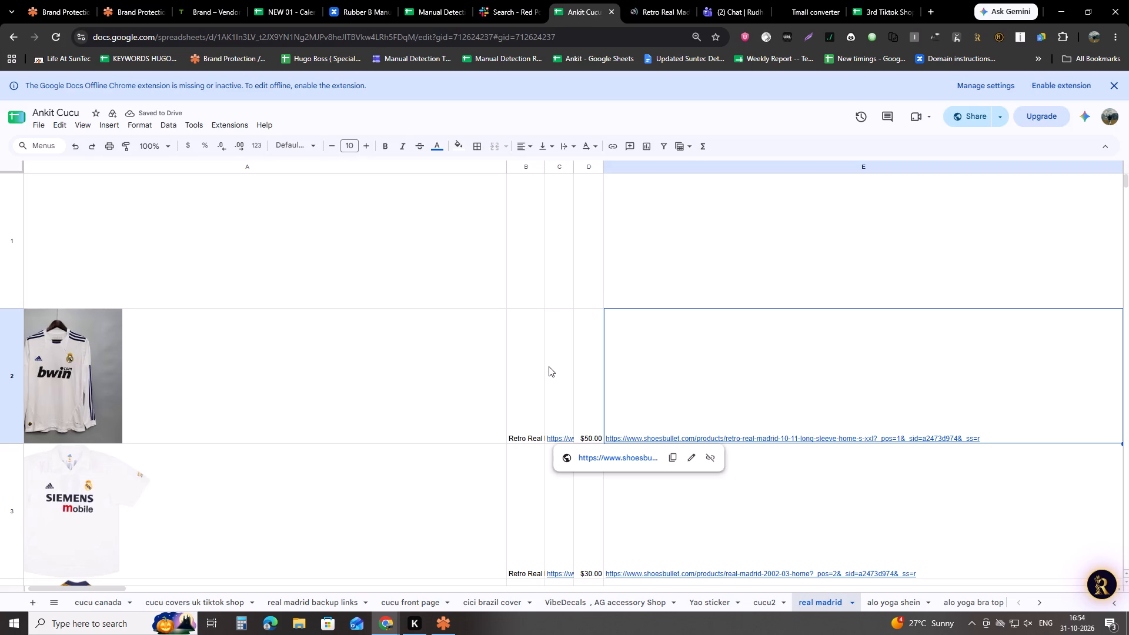
Redo the clearing of the listing data in columns B to E.
key(ctrl+y)
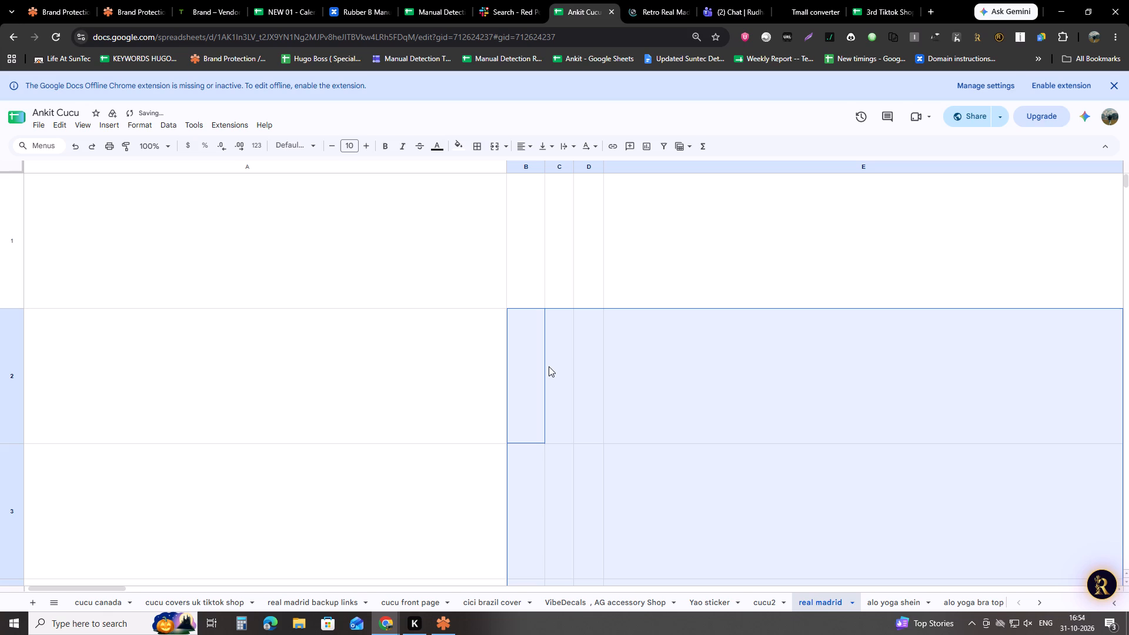
Move the Shoes Bullet retro jersey tab into a window of its own.
click(669, 0)
right_click(669, 0)
click(714, 68)
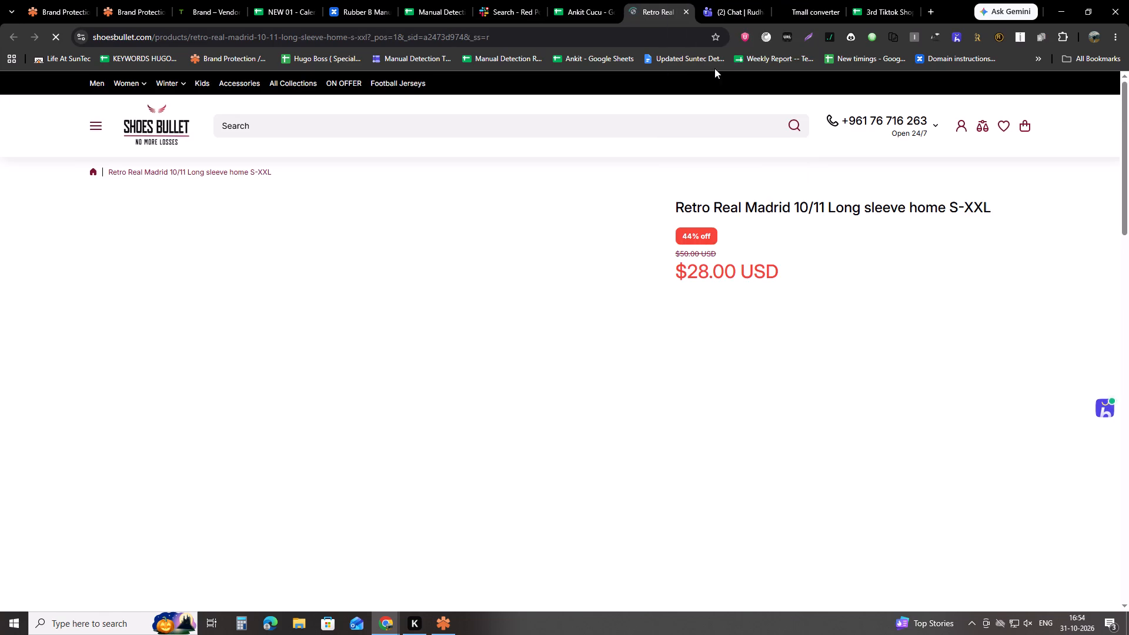
Search the Shoes Bullet store for "real madrid retro" and close the promotional pop-up.
click(280, 126)
text(real madrid retro)
key(Return)
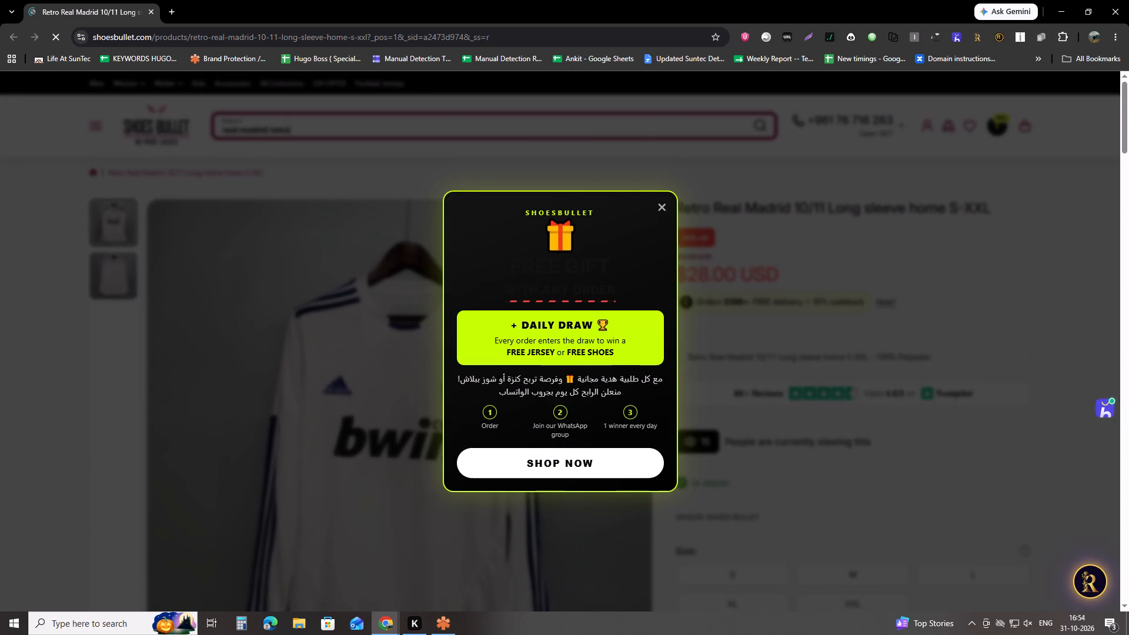
click(661, 204)
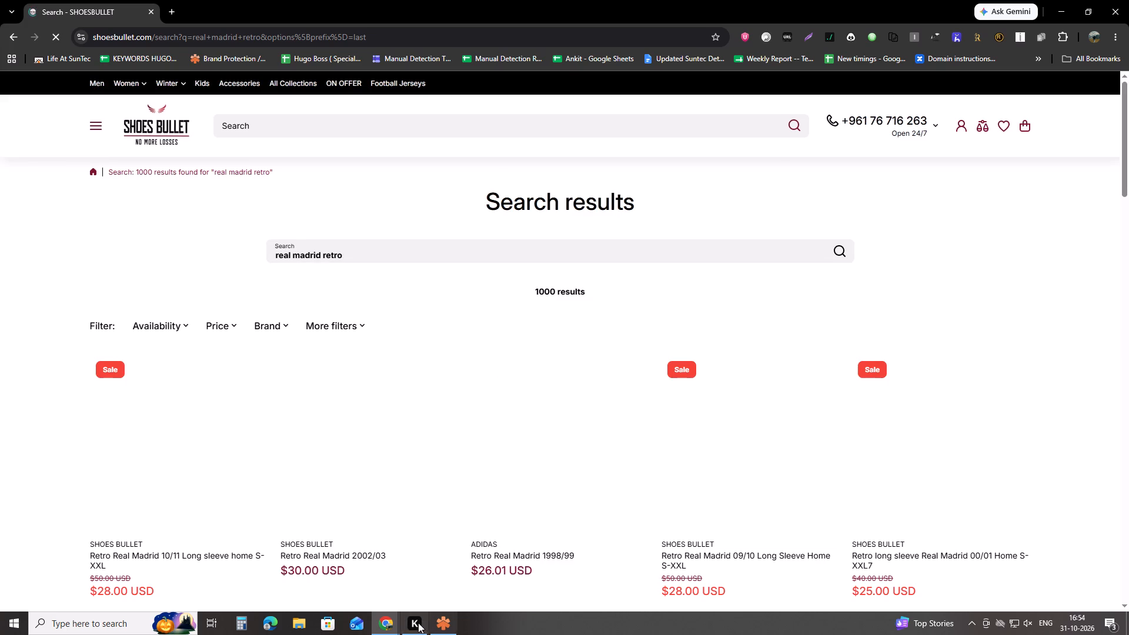